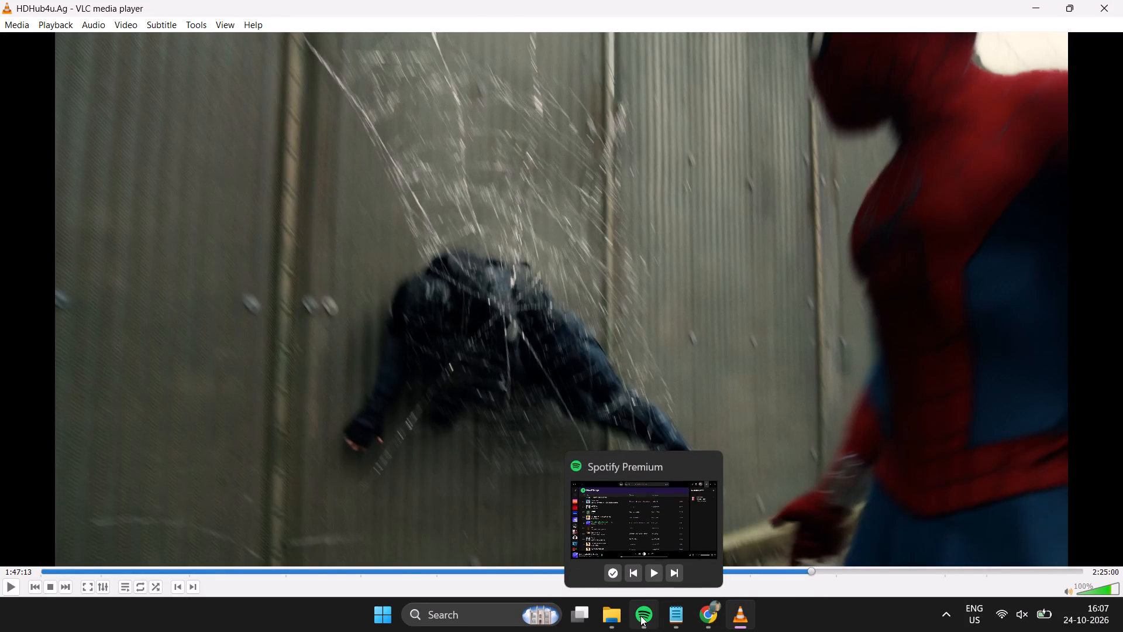
Close the Spotify and VLC media player windows.
{"action": "left_click", "coordinate": [704, 468]}
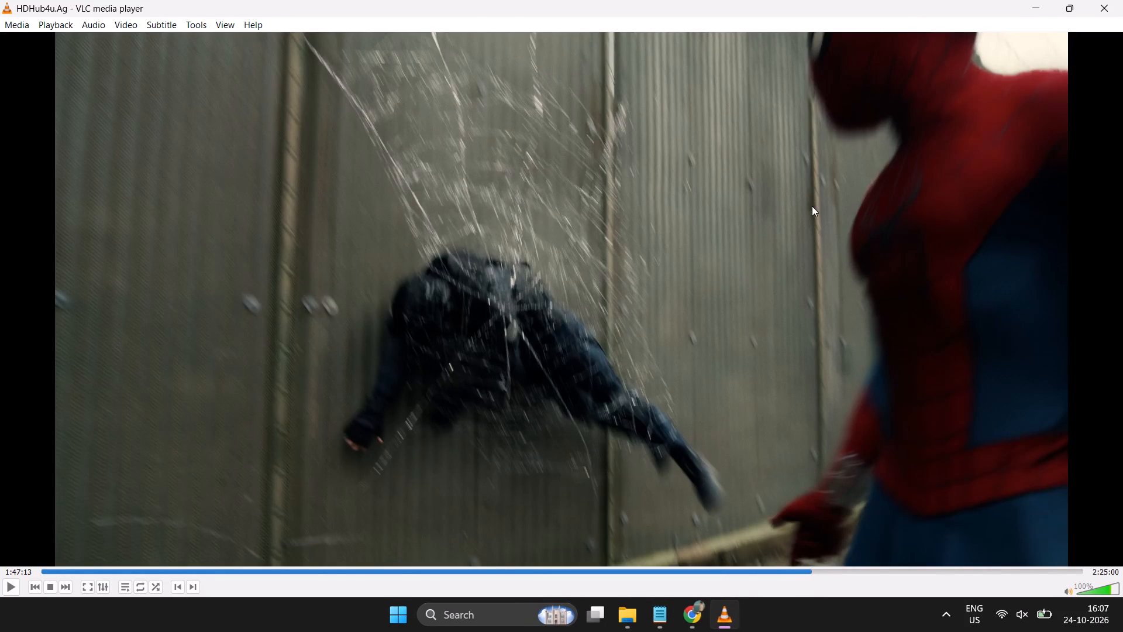
{"action": "left_click", "coordinate": [1088, 1]}
{"action": "left_click", "coordinate": [1088, 1]}
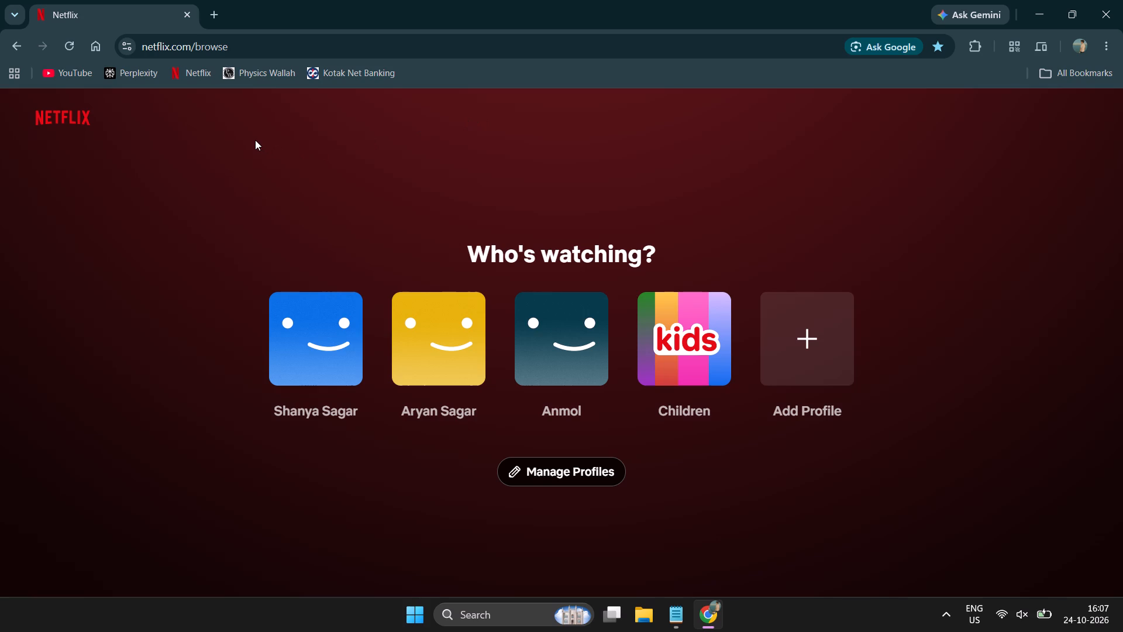
Open Figma in a maximized Chrome window using the GLA school profile from the desktop.
{"action": "left_click", "coordinate": [211, 12]}
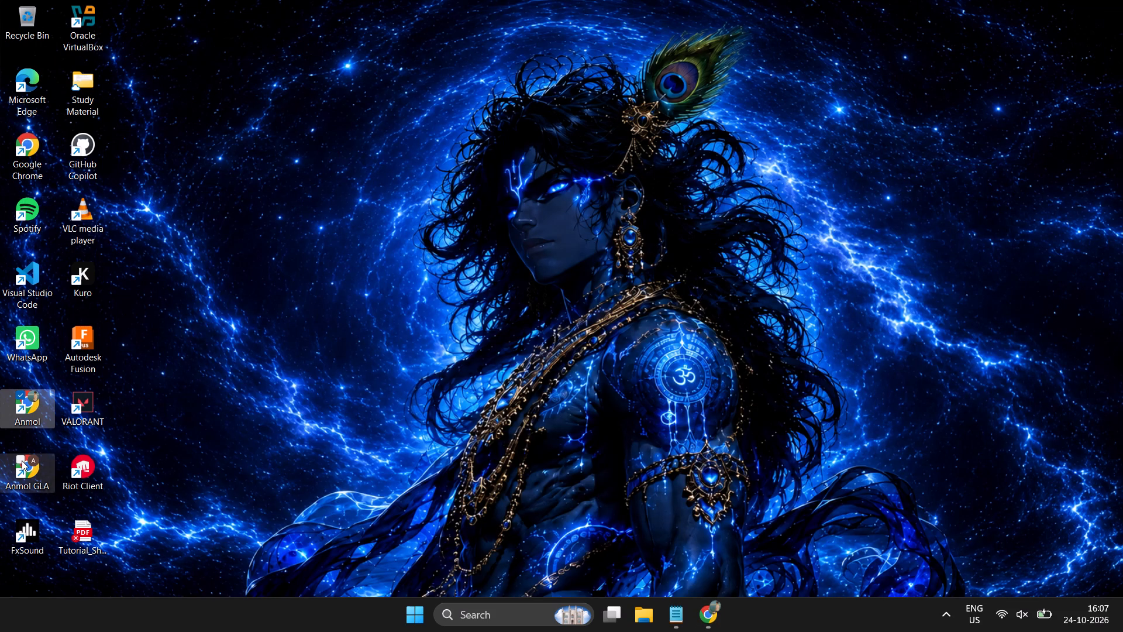
{"action": "double_click", "coordinate": [28, 466]}
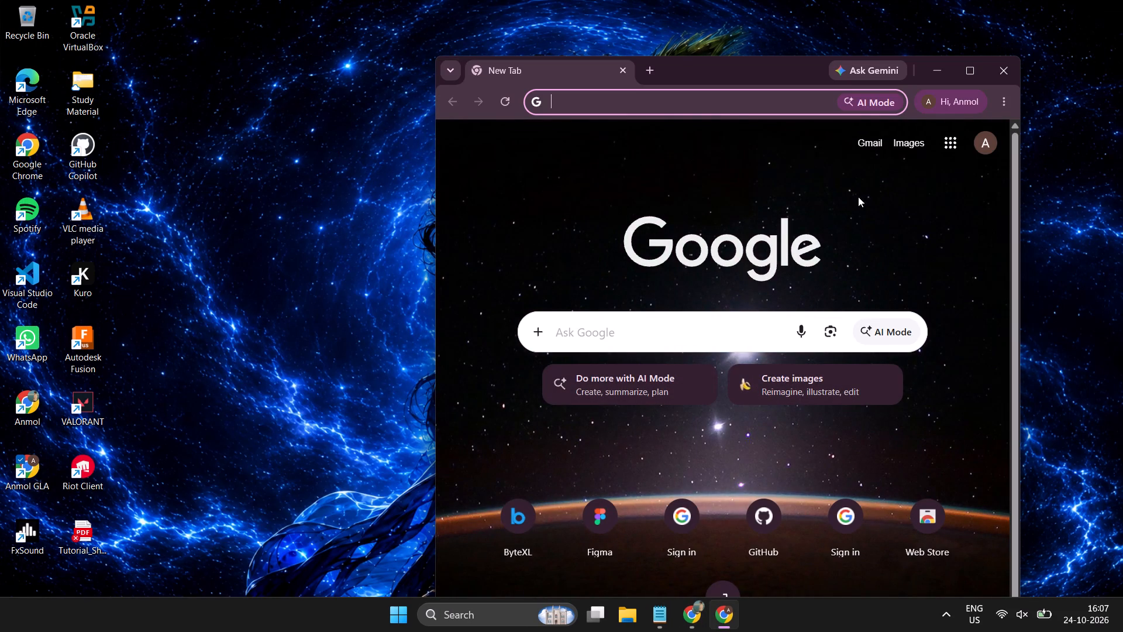
{"action": "left_click", "coordinate": [978, 63]}
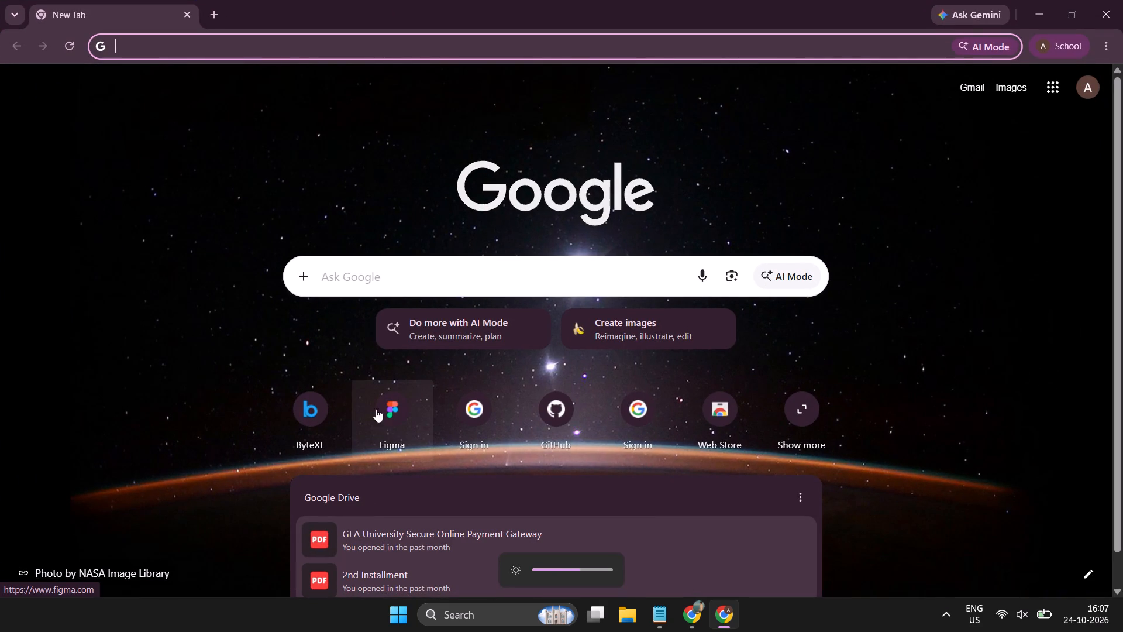
{"action": "left_click", "coordinate": [391, 414]}
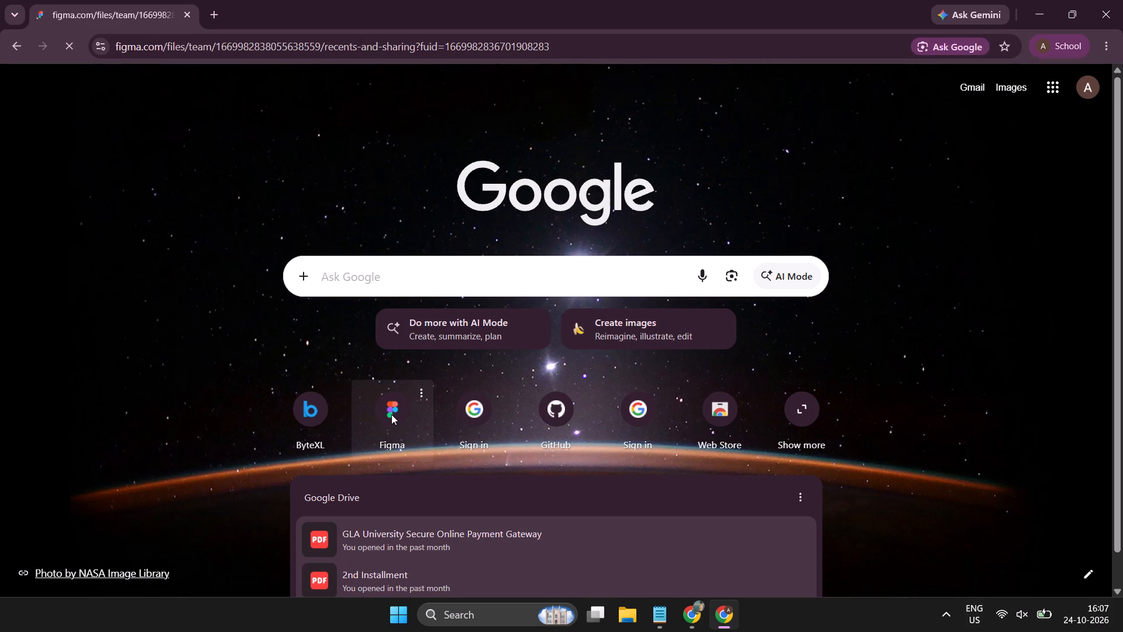
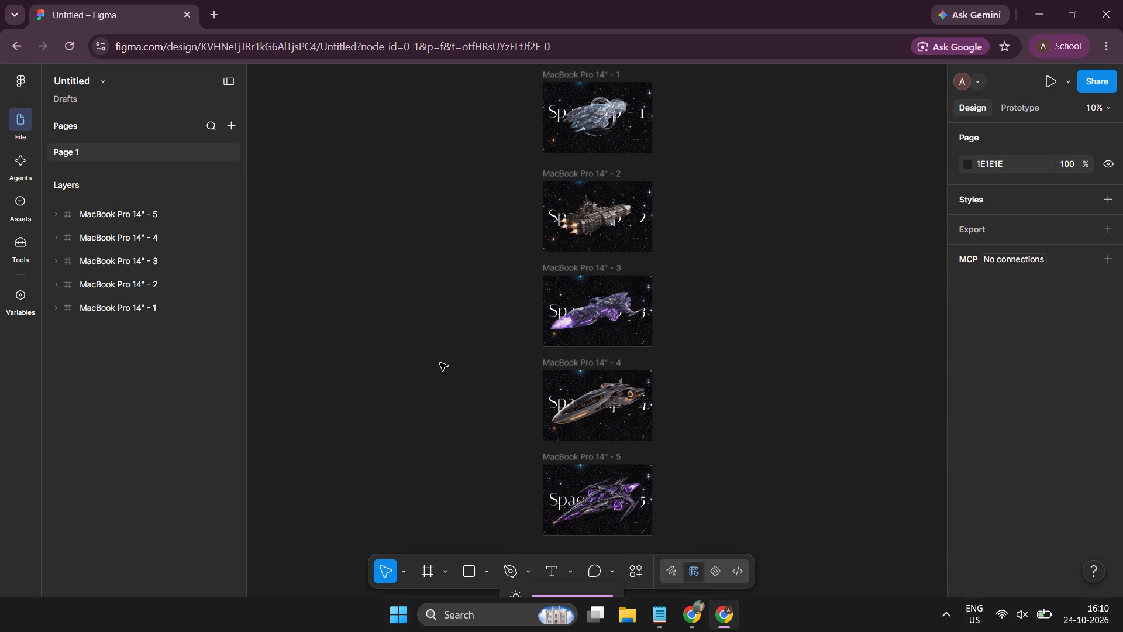
Switch the file to prototype mode to show the connections between the spaceship frames.
{"action": "scroll", "coordinate": [440, 363], "scroll_direction": "left", "scroll_amount": 2}
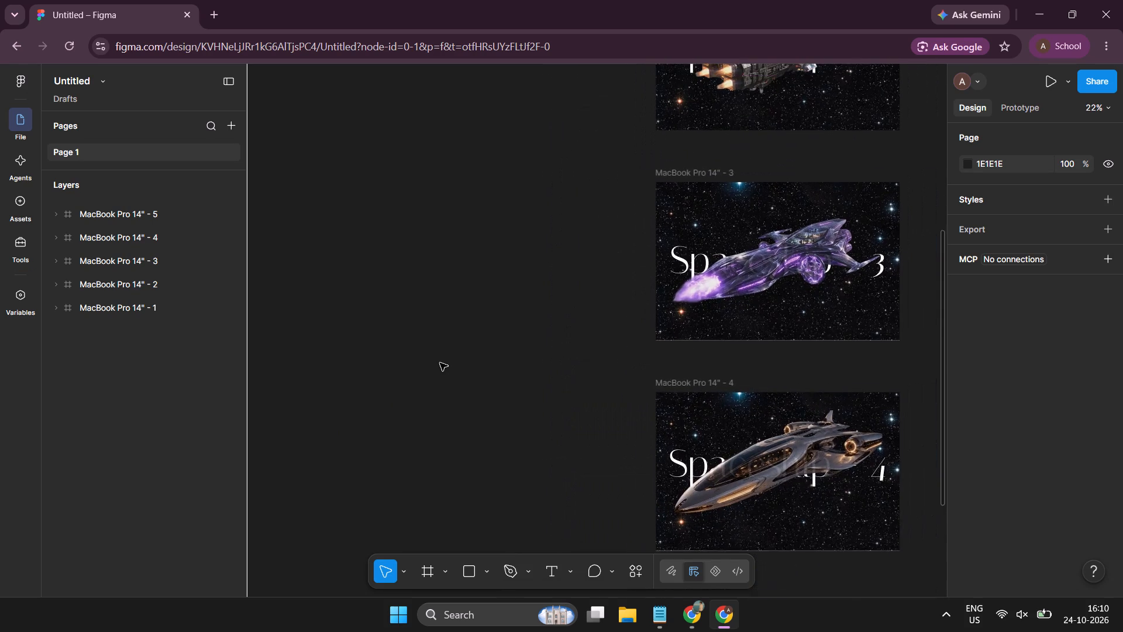
{"action": "scroll", "coordinate": [440, 363], "scroll_direction": "left", "scroll_amount": 2}
{"action": "scroll", "coordinate": [440, 363], "scroll_direction": "up", "scroll_amount": 5}
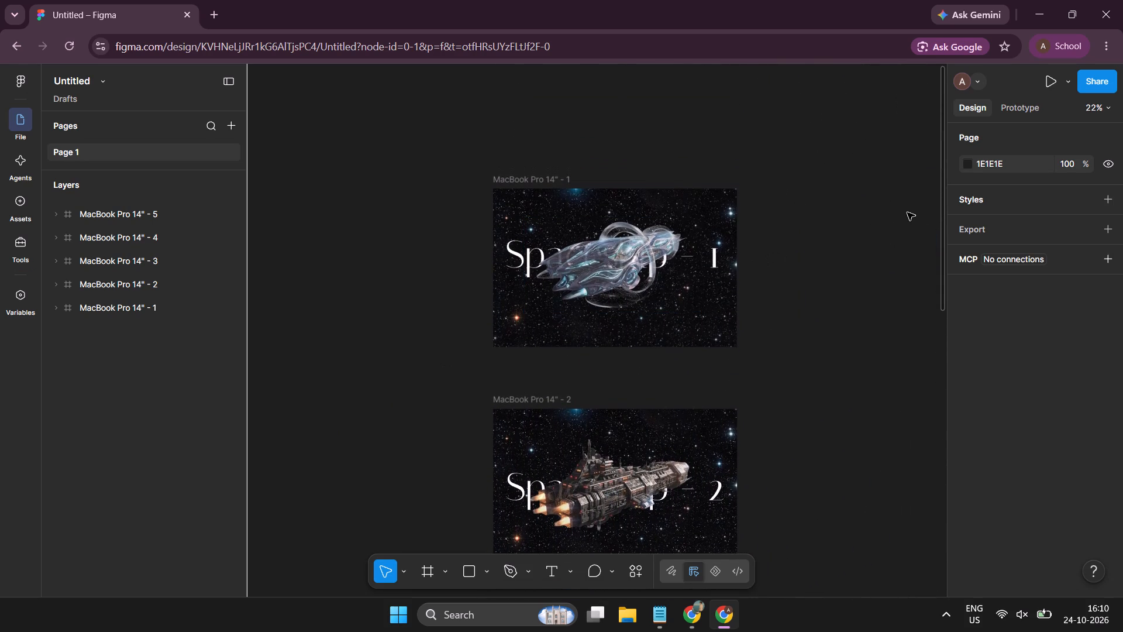
{"action": "left_click", "coordinate": [1014, 114]}
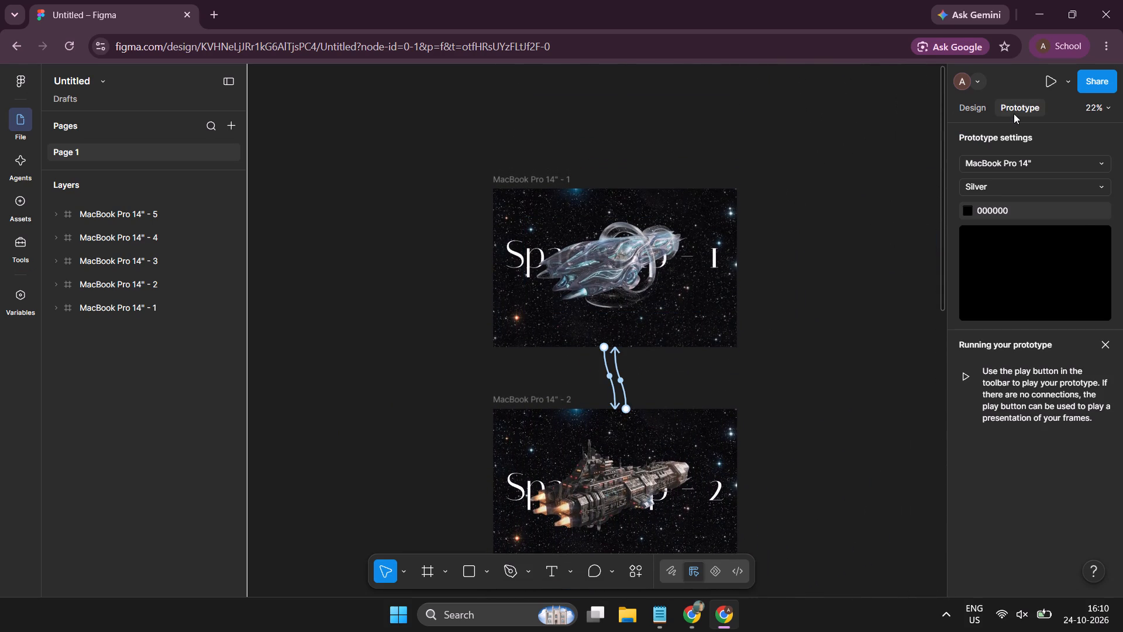
{"action": "left_click", "coordinate": [833, 348]}
Open the interaction details of the connection from frame MacBook Pro 14" - 1 to frame MacBook Pro 14" - 2.
{"action": "scroll", "coordinate": [833, 348], "scroll_direction": "down", "scroll_amount": 4}
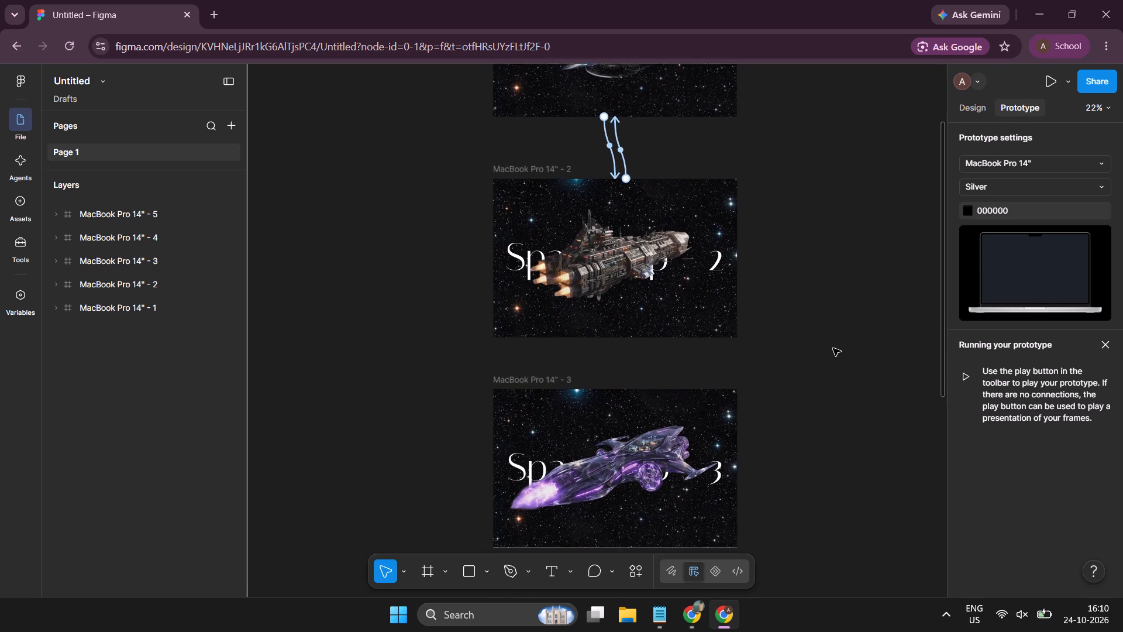
{"action": "scroll", "coordinate": [833, 348], "scroll_direction": "up", "scroll_amount": 1}
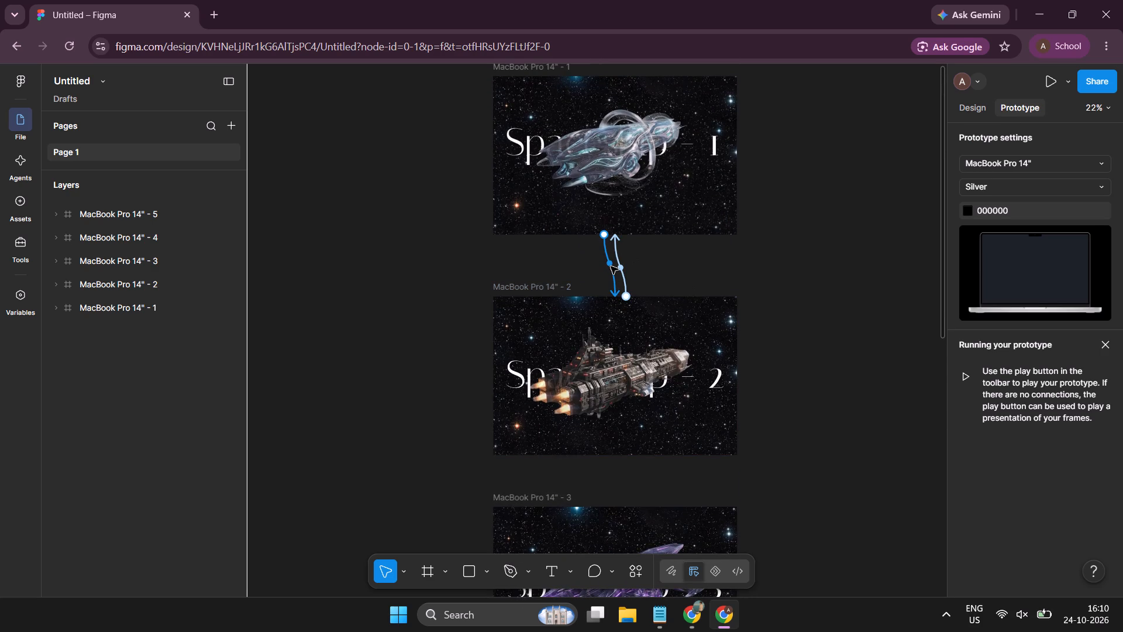
{"action": "left_click", "coordinate": [611, 265]}
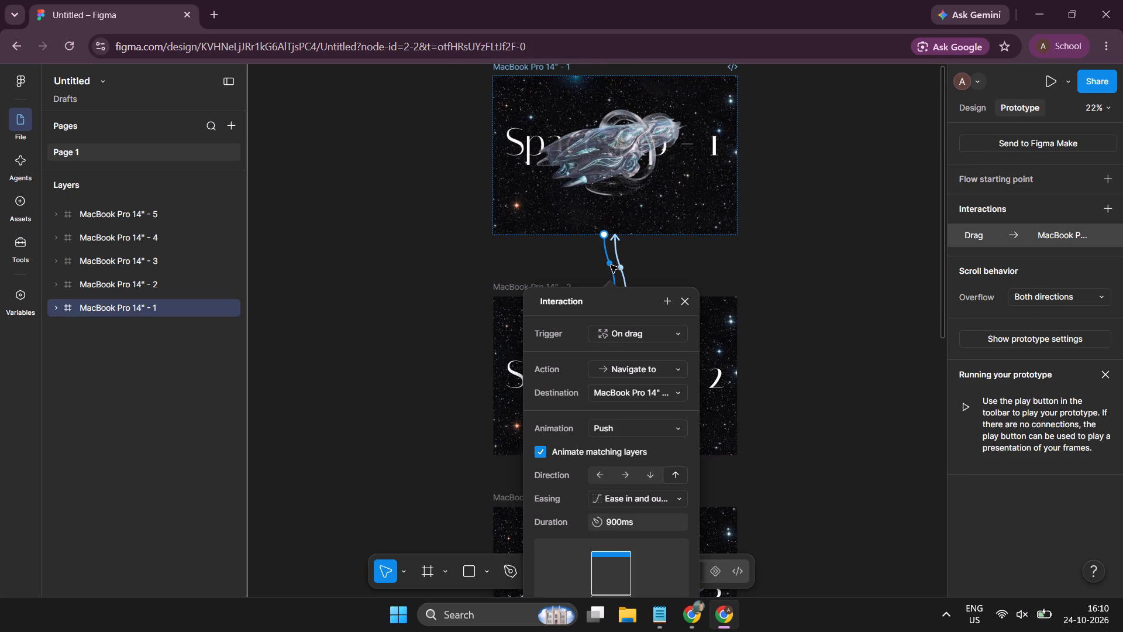
{"action": "left_click", "coordinate": [611, 265]}
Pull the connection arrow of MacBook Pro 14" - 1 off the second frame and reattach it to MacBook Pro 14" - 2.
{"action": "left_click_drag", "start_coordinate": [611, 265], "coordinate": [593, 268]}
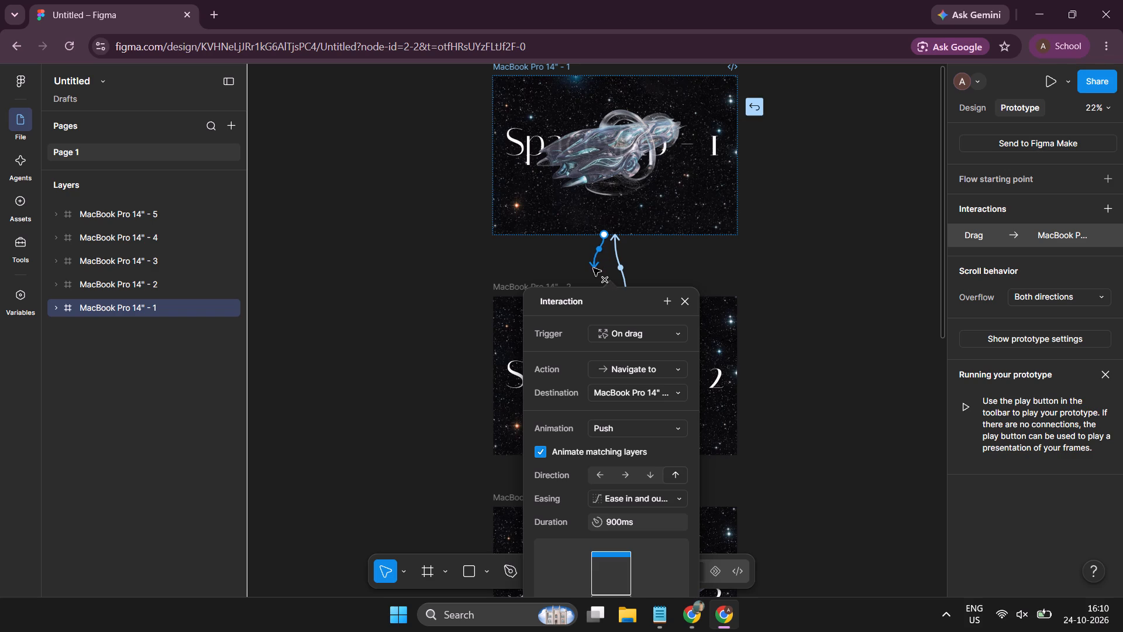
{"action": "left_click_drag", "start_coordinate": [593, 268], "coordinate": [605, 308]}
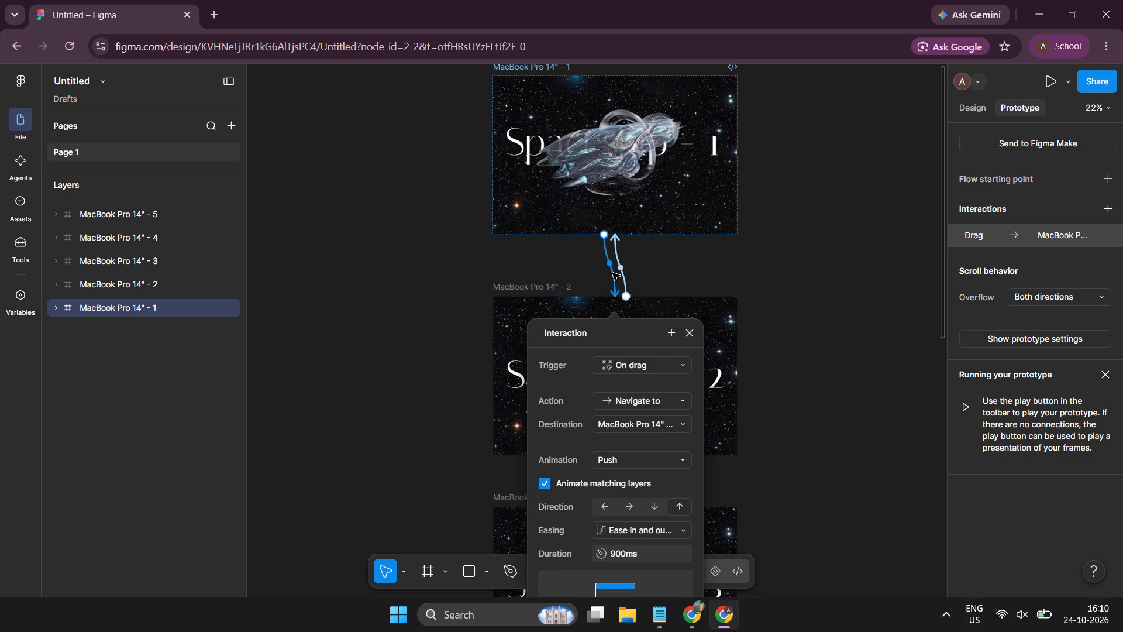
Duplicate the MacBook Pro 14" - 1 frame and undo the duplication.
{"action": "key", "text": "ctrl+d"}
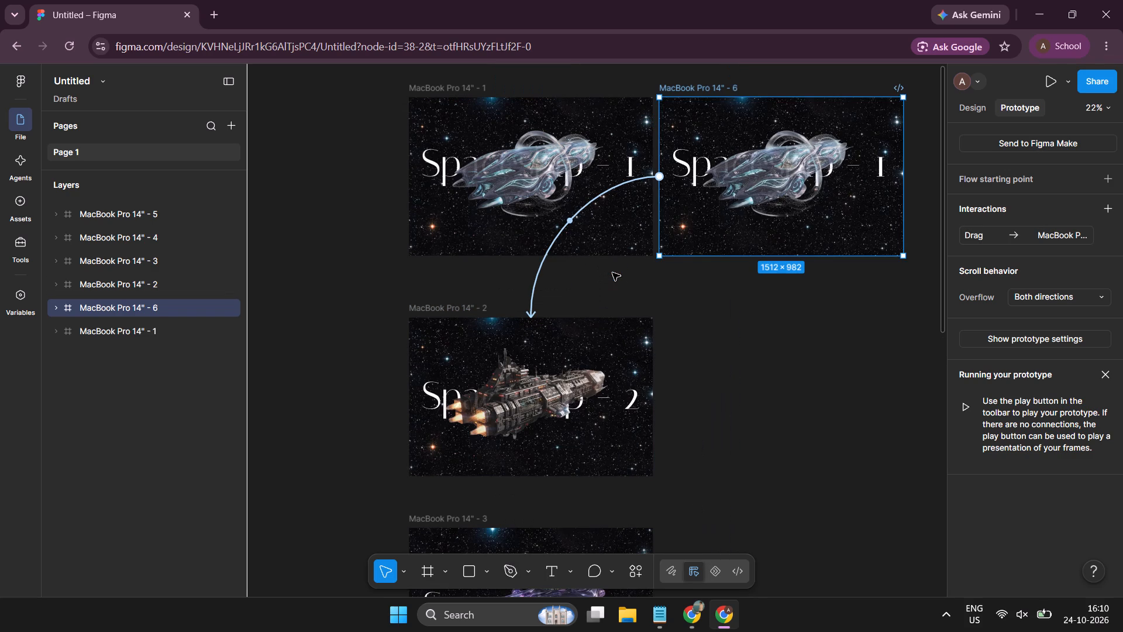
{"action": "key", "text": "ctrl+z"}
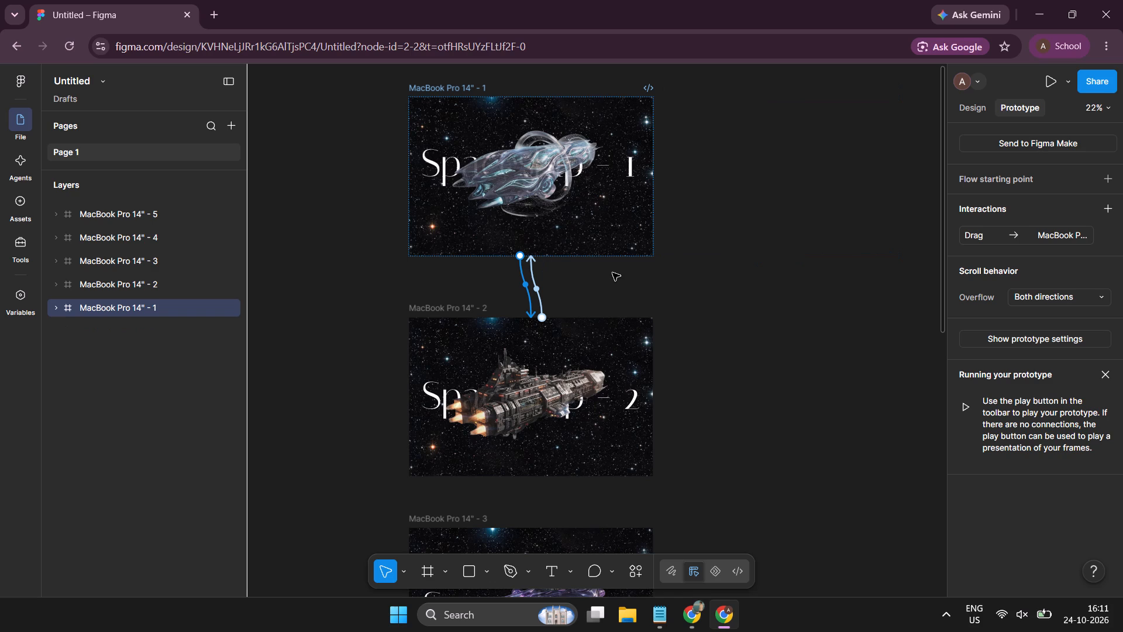
Deselect the first frame and look over the connections of the spaceship frames below it.
{"action": "scroll", "coordinate": [378, 297], "scroll_direction": "down", "scroll_amount": 2}
{"action": "left_click", "coordinate": [378, 297]}
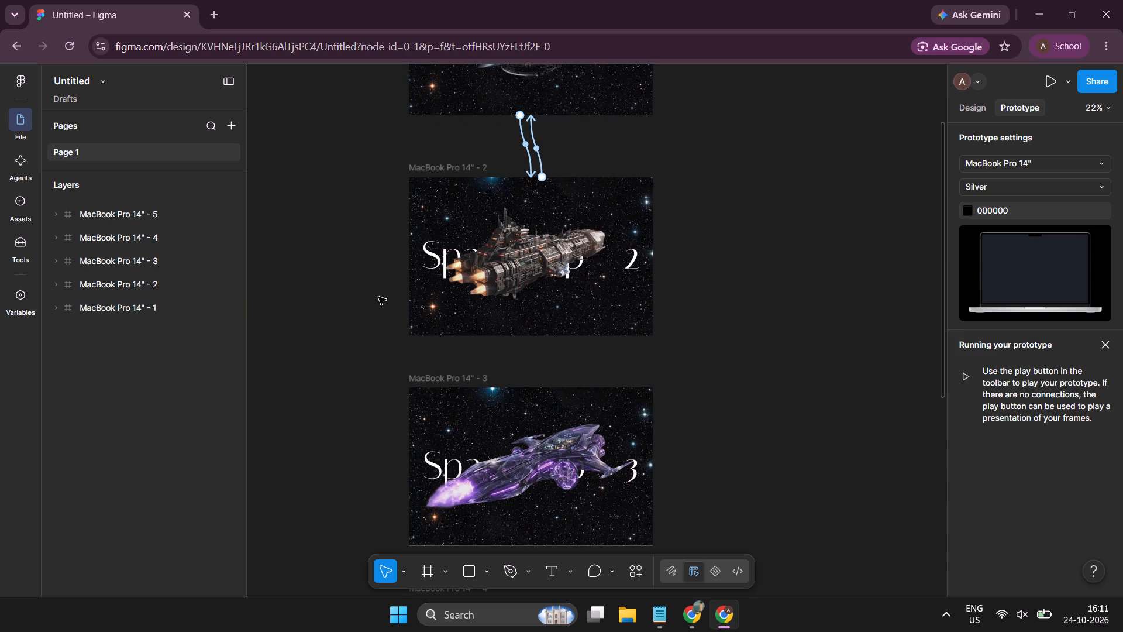
{"action": "scroll", "coordinate": [378, 297], "scroll_direction": "down", "scroll_amount": 1}
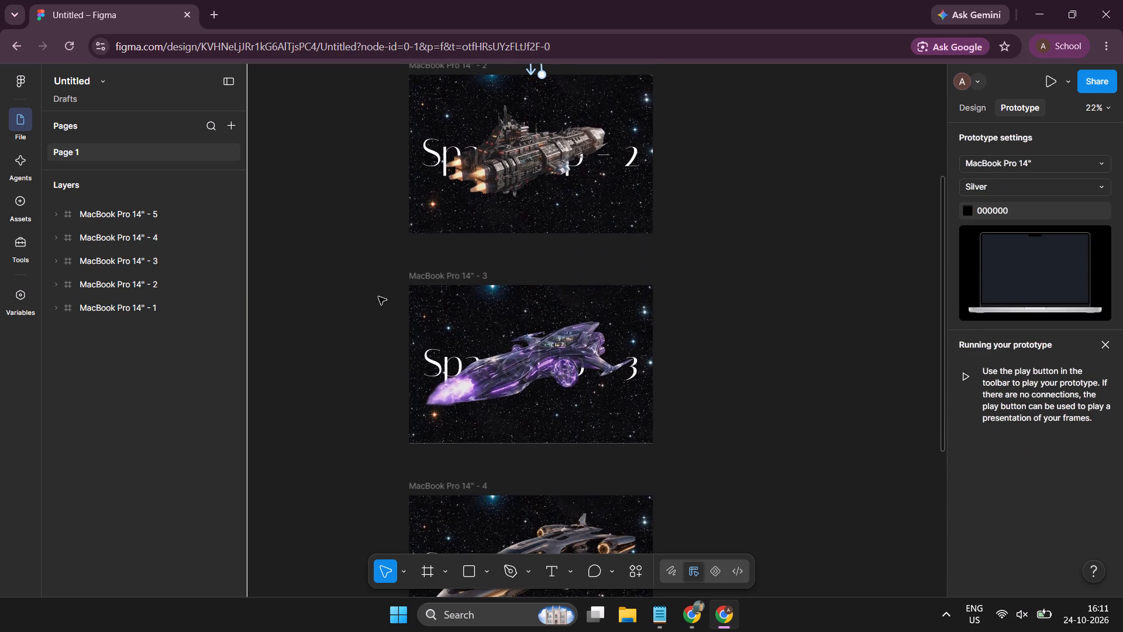
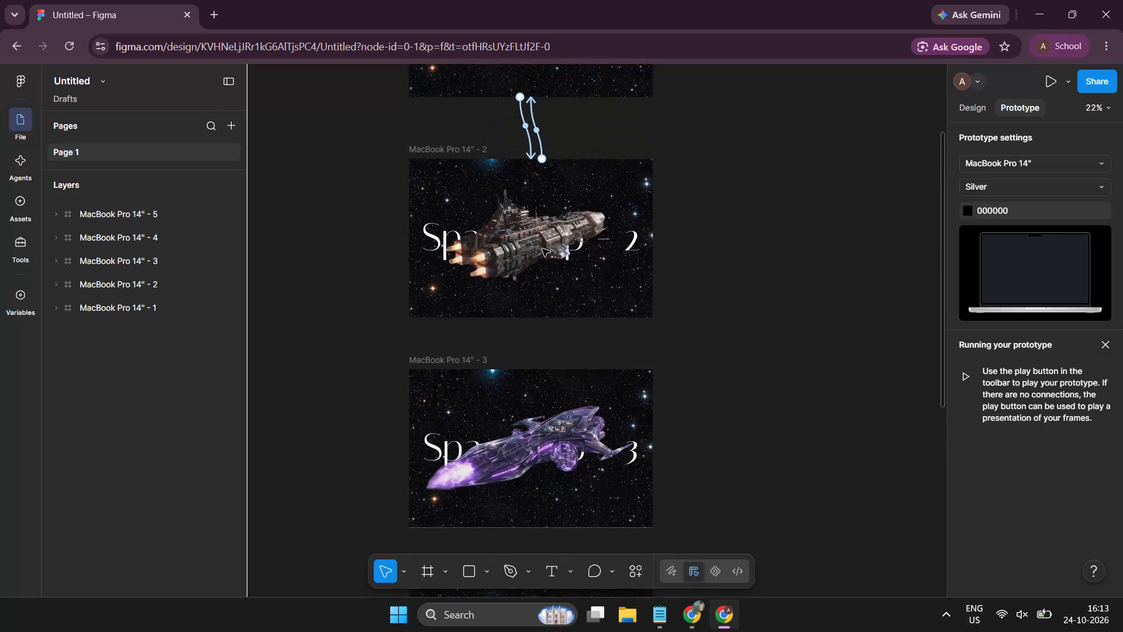
Connect frame MacBook Pro 14" - 2 to MacBook Pro 14" - 3 with an On drag trigger.
{"action": "scroll", "coordinate": [542, 249], "scroll_direction": "up", "scroll_amount": 1}
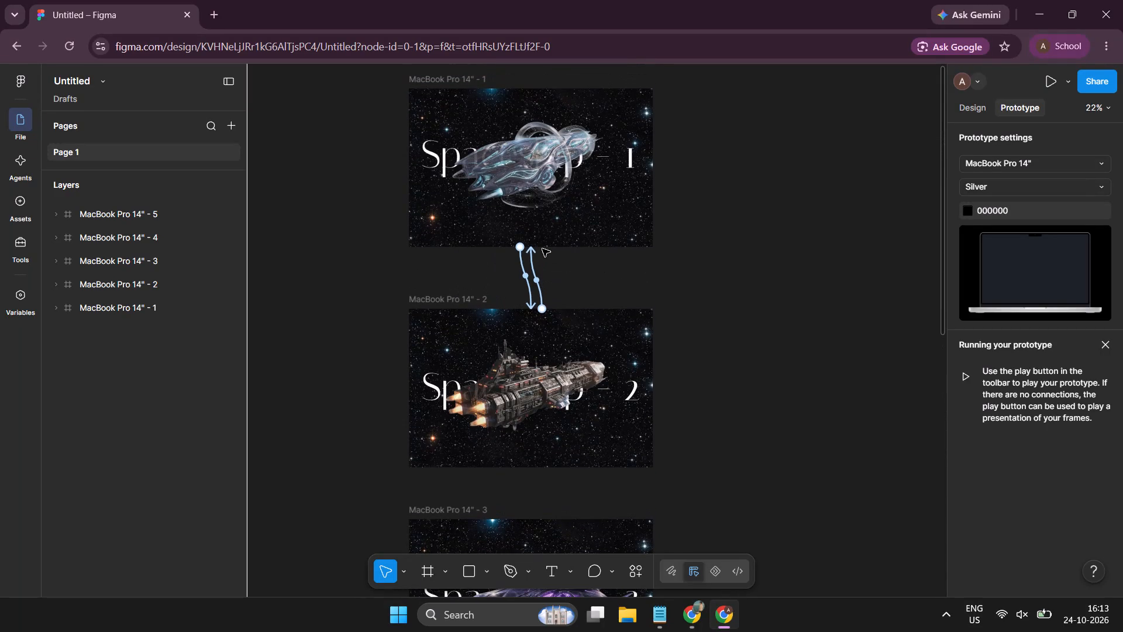
{"action": "scroll", "coordinate": [542, 249], "scroll_direction": "up", "scroll_amount": 1}
{"action": "scroll", "coordinate": [542, 249], "scroll_direction": "right", "scroll_amount": 1}
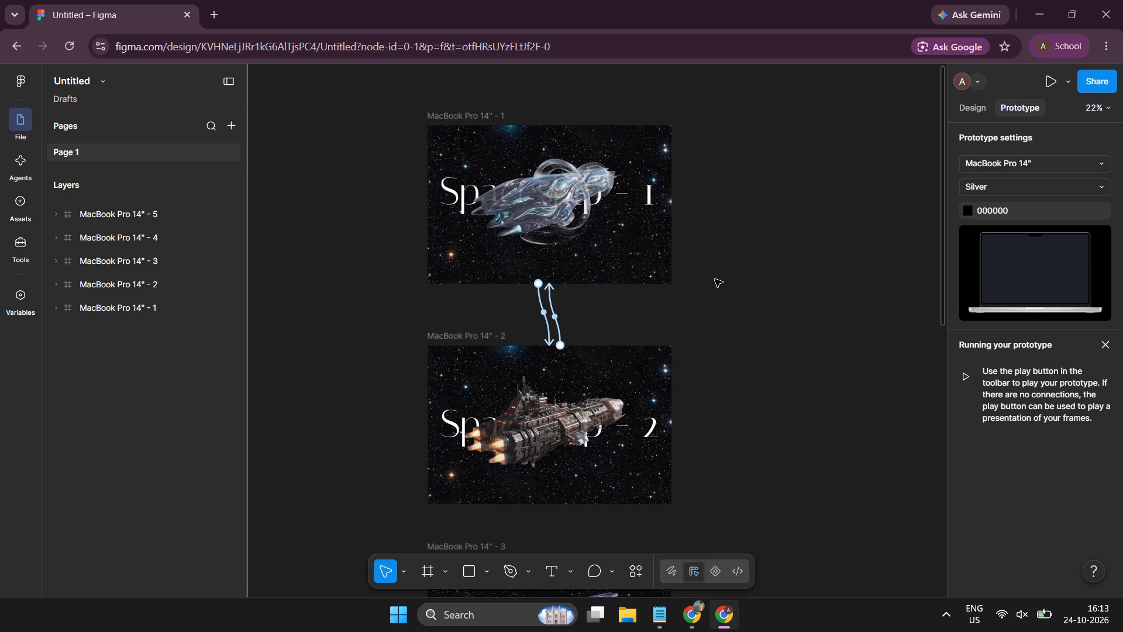
{"action": "scroll", "coordinate": [715, 279], "scroll_direction": "down", "scroll_amount": 3}
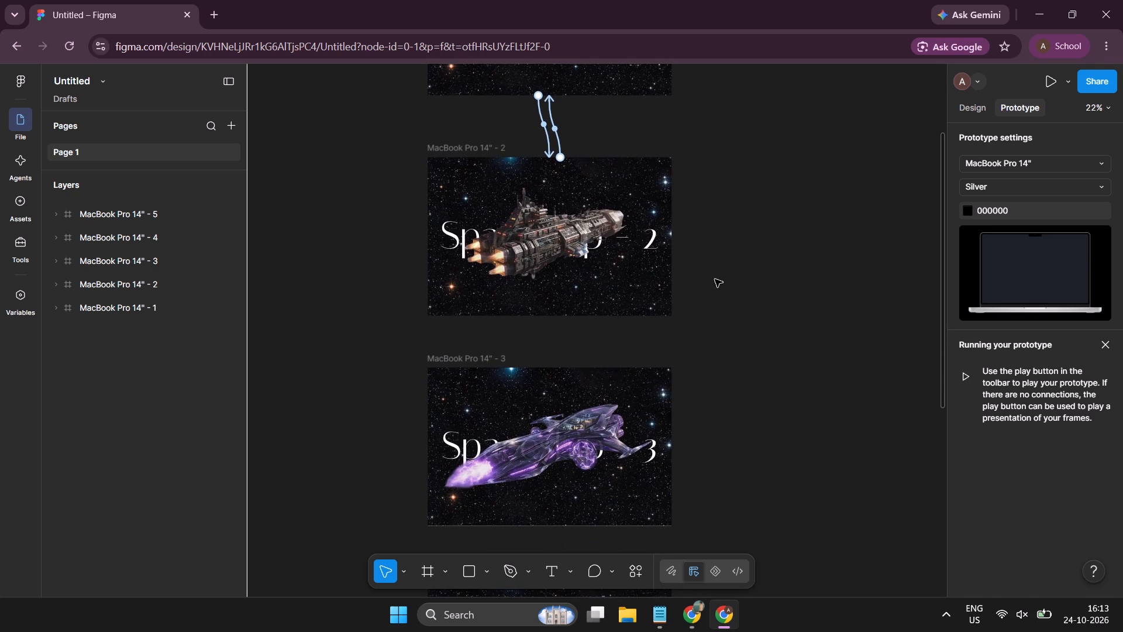
{"action": "scroll", "coordinate": [715, 279], "scroll_direction": "down", "scroll_amount": 1}
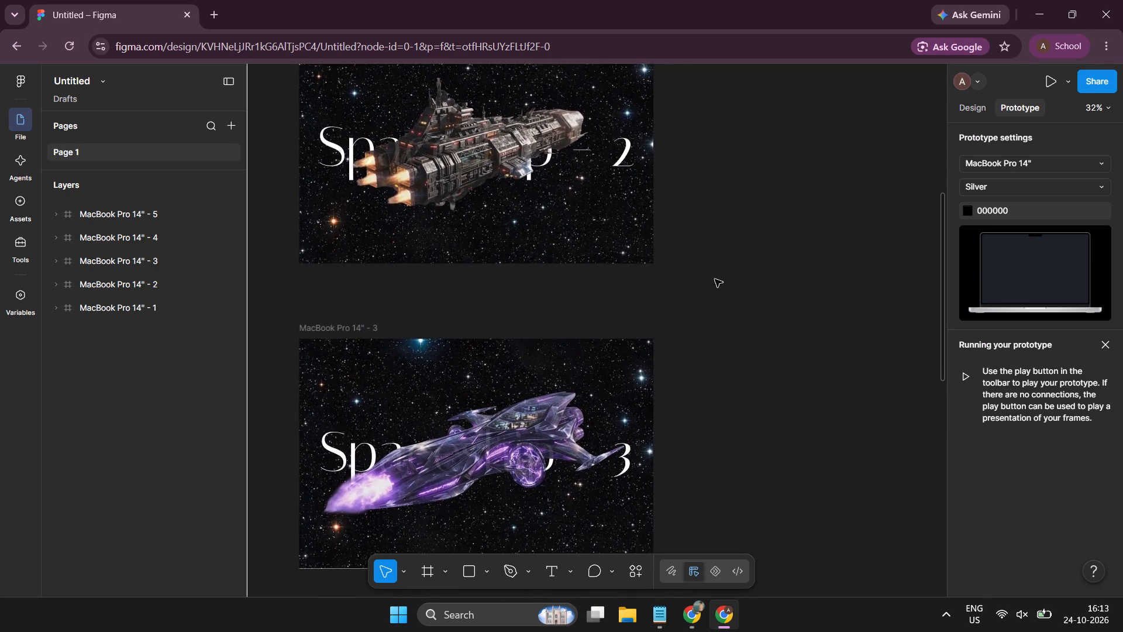
{"action": "scroll", "coordinate": [715, 279], "scroll_direction": "up", "scroll_amount": 1}
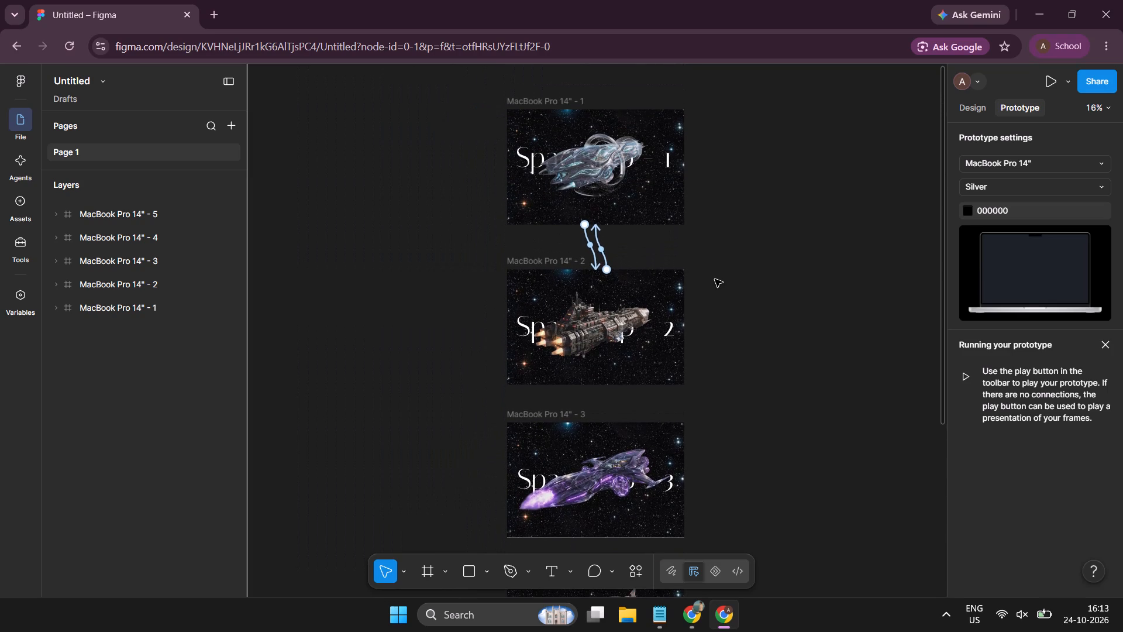
{"action": "scroll", "coordinate": [715, 279], "scroll_direction": "left", "scroll_amount": 1}
{"action": "scroll", "coordinate": [715, 279], "scroll_direction": "right", "scroll_amount": 1}
{"action": "scroll", "coordinate": [715, 279], "scroll_direction": "down", "scroll_amount": 1}
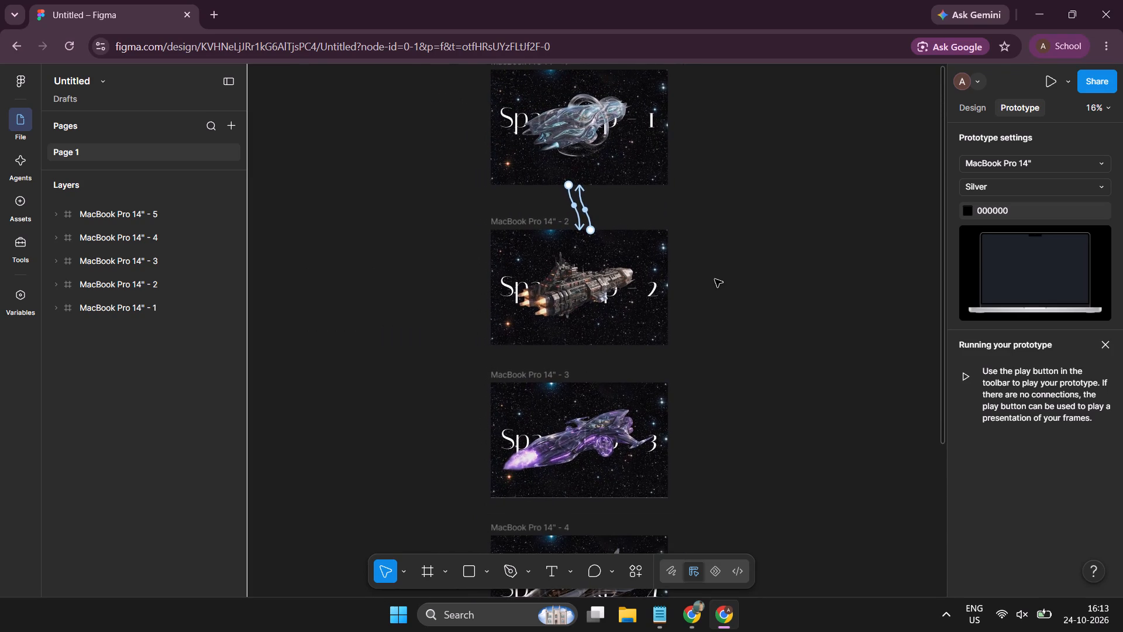
{"action": "scroll", "coordinate": [715, 279], "scroll_direction": "down", "scroll_amount": 1}
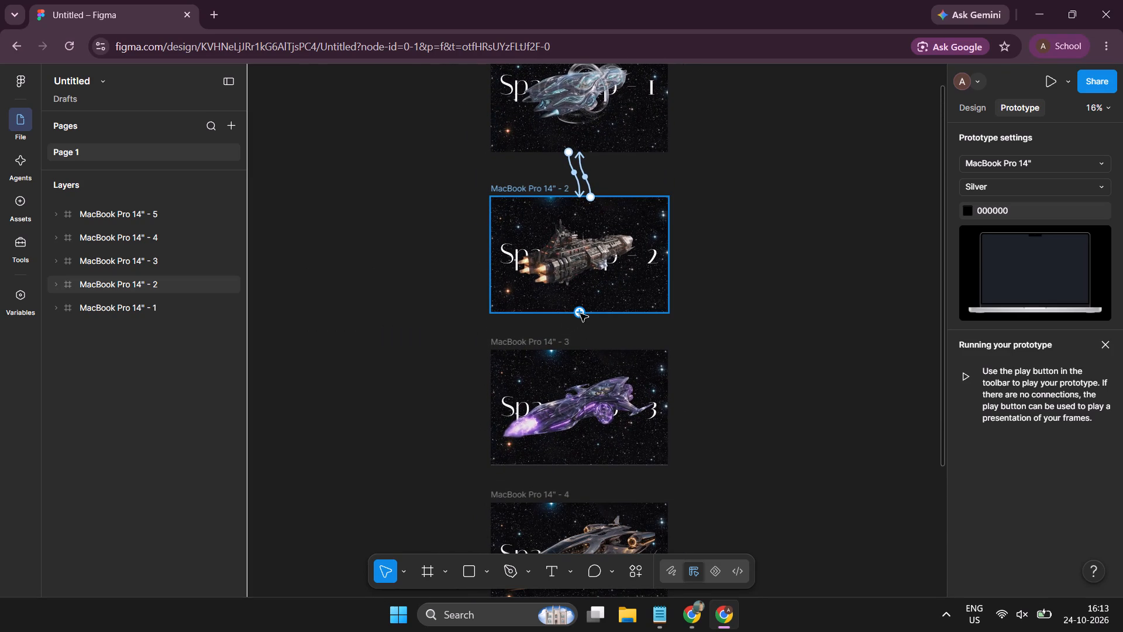
{"action": "left_click_drag", "start_coordinate": [580, 314], "coordinate": [570, 367]}
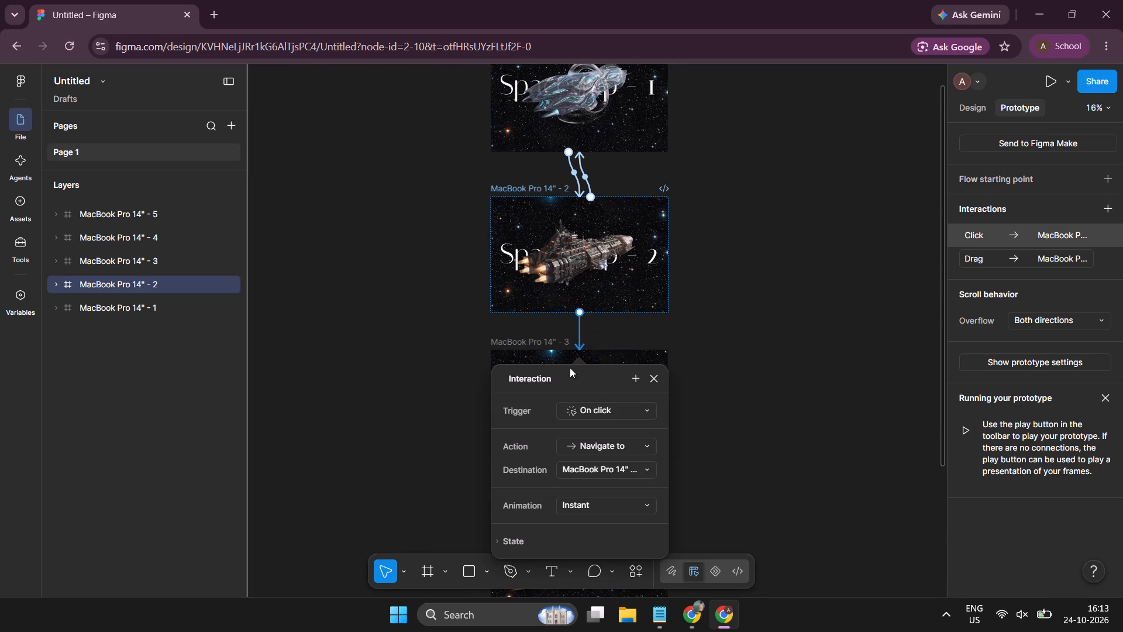
{"action": "left_click", "coordinate": [605, 404]}
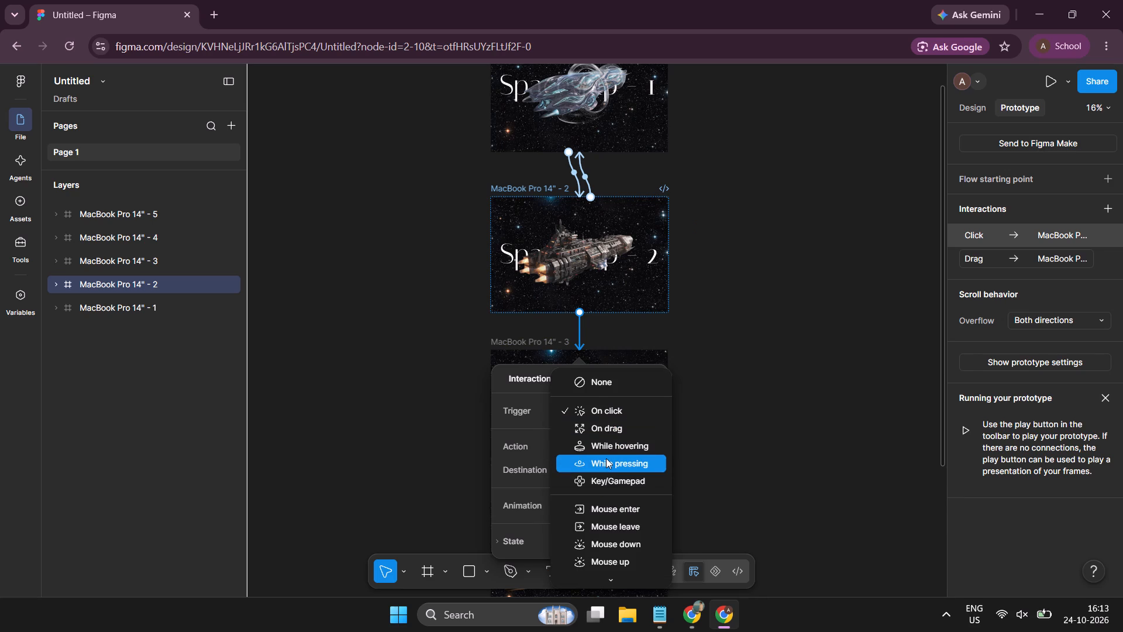
{"action": "left_click", "coordinate": [611, 423]}
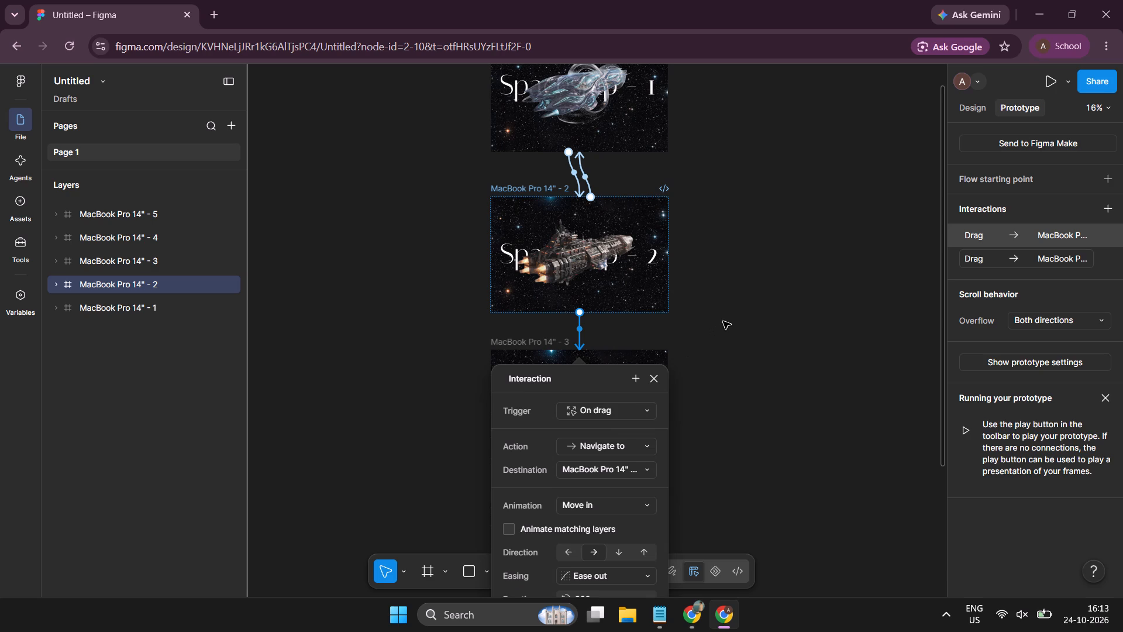
Compare the interaction settings of both connections between the first two frames with those of the connection from the second to the third frame.
{"action": "scroll", "coordinate": [715, 347], "scroll_direction": "up", "scroll_amount": 2}
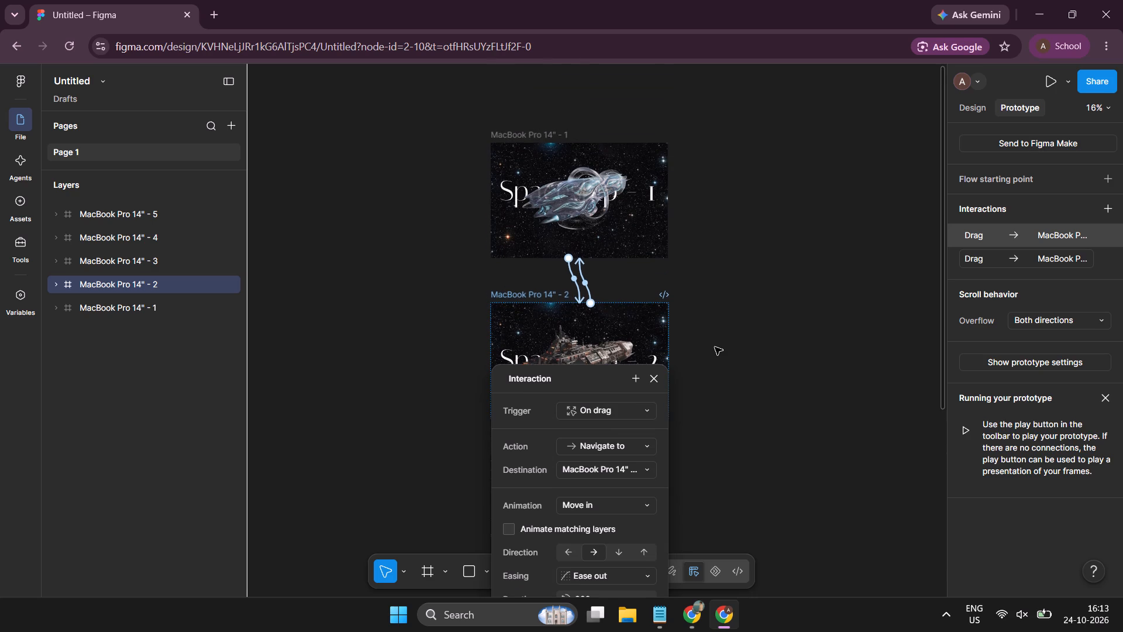
{"action": "left_click", "coordinate": [574, 280]}
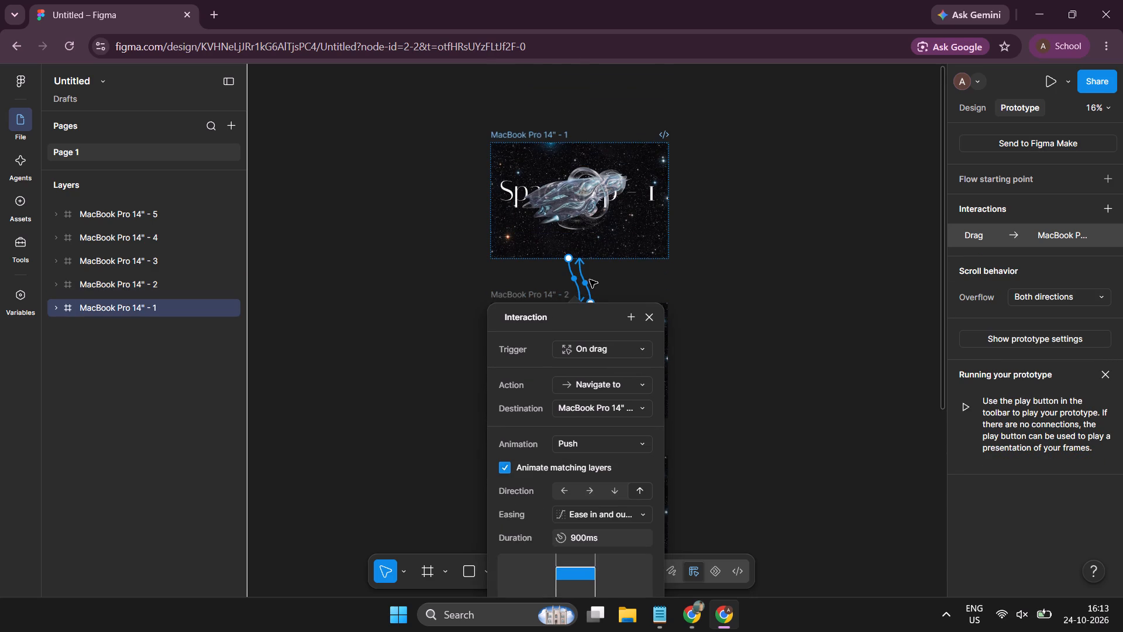
{"action": "left_click", "coordinate": [585, 280]}
{"action": "left_click", "coordinate": [780, 301]}
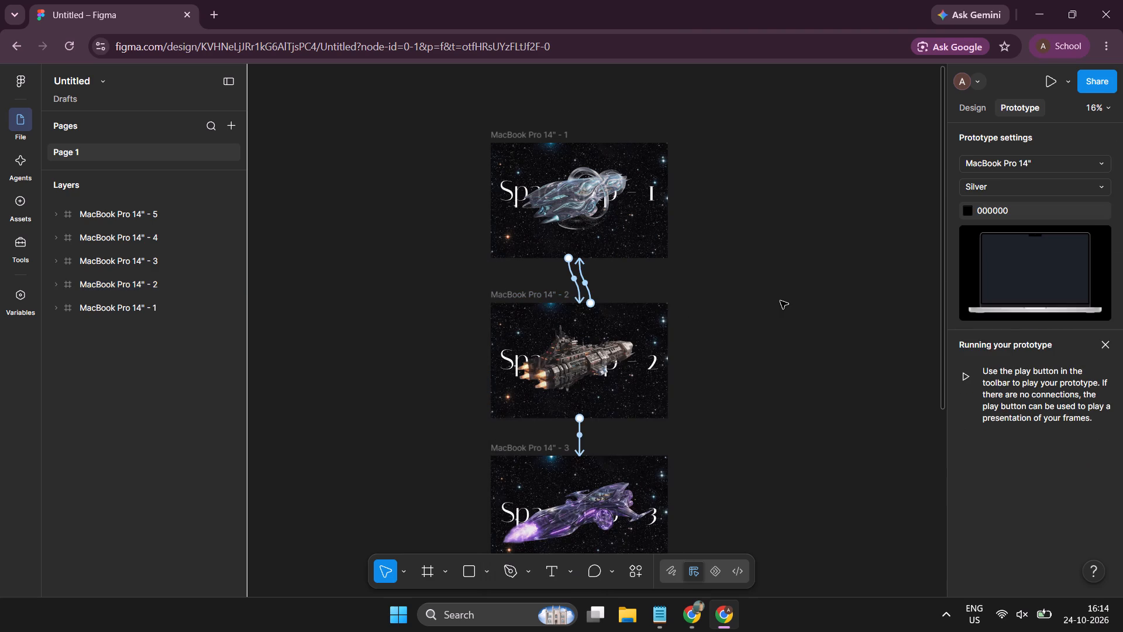
{"action": "left_click", "coordinate": [580, 434]}
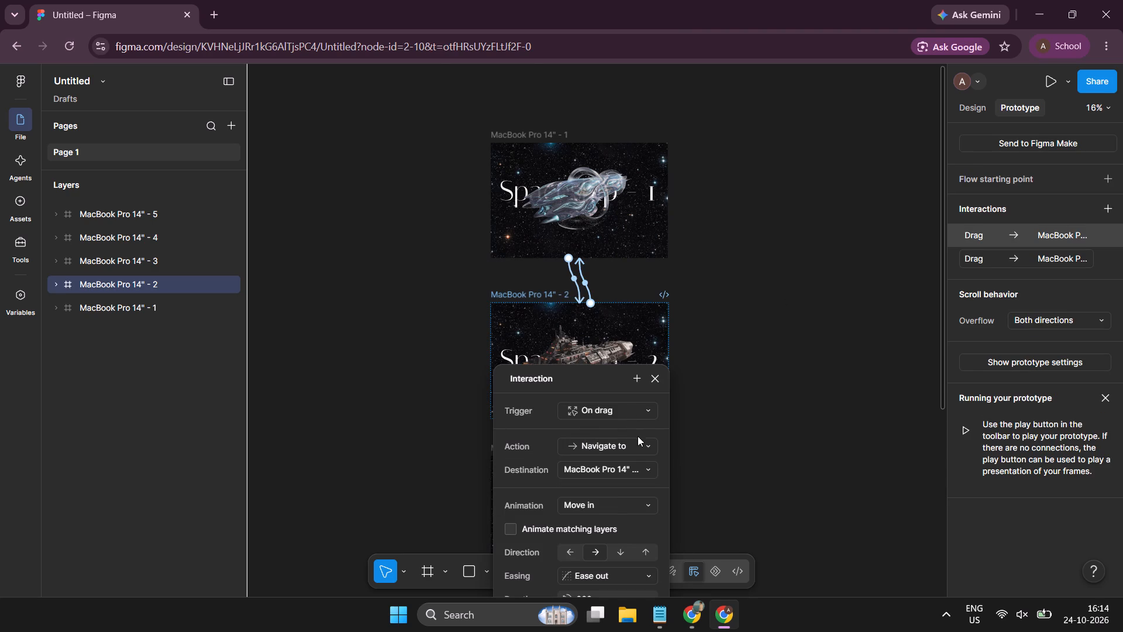
{"action": "scroll", "coordinate": [635, 498], "scroll_direction": "down", "scroll_amount": 1}
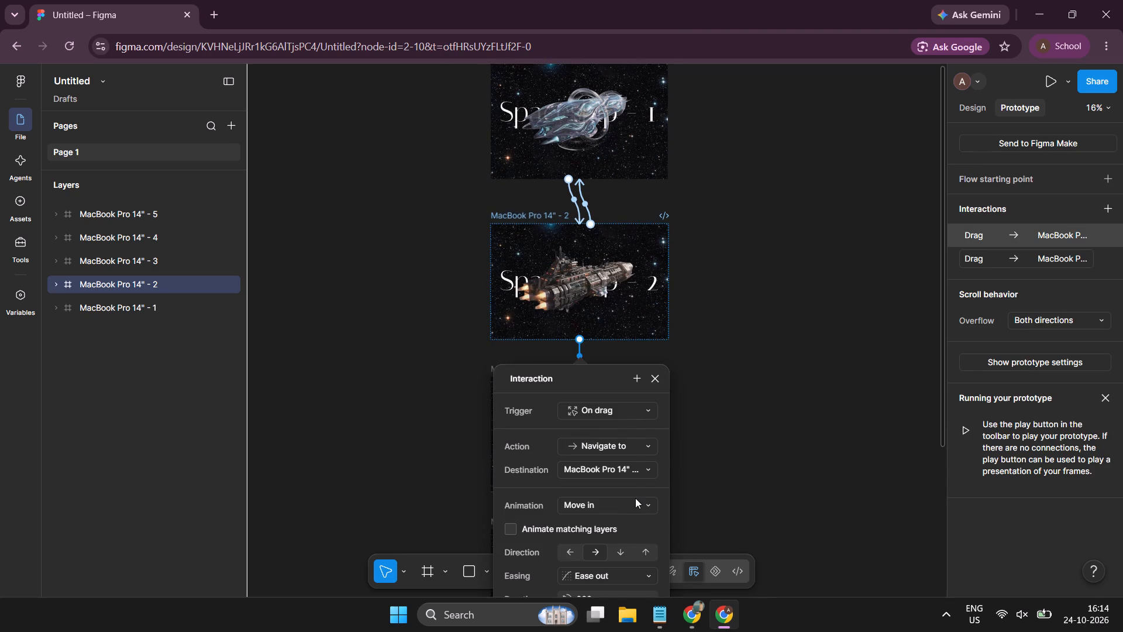
{"action": "scroll", "coordinate": [635, 498], "scroll_direction": "down", "scroll_amount": 2}
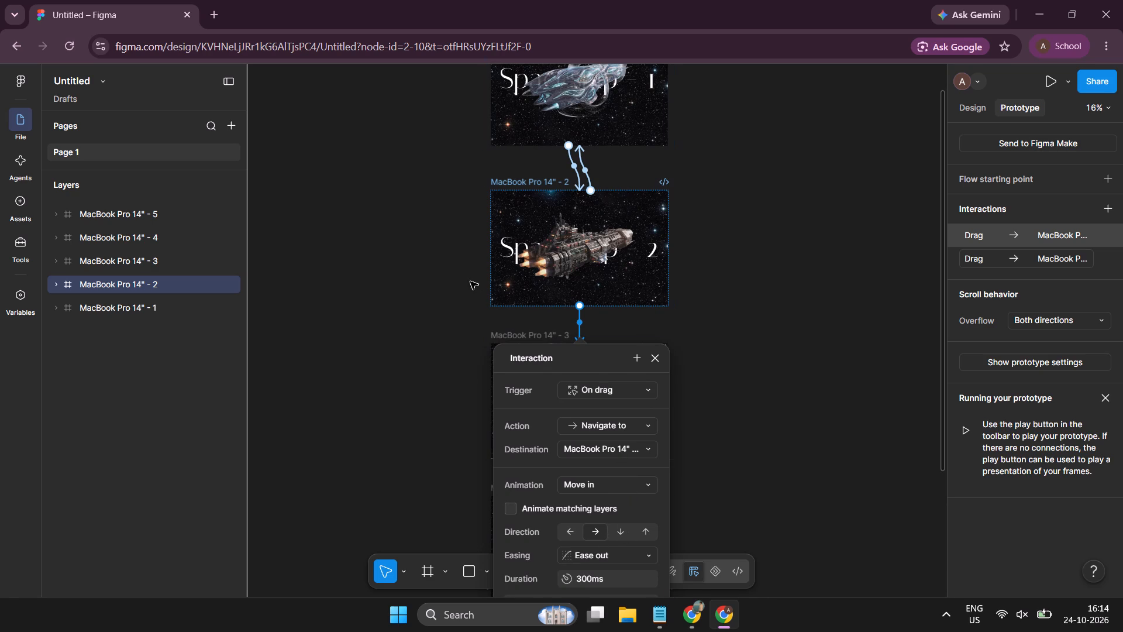
{"action": "left_click", "coordinate": [449, 279]}
{"action": "left_click", "coordinate": [569, 162]}
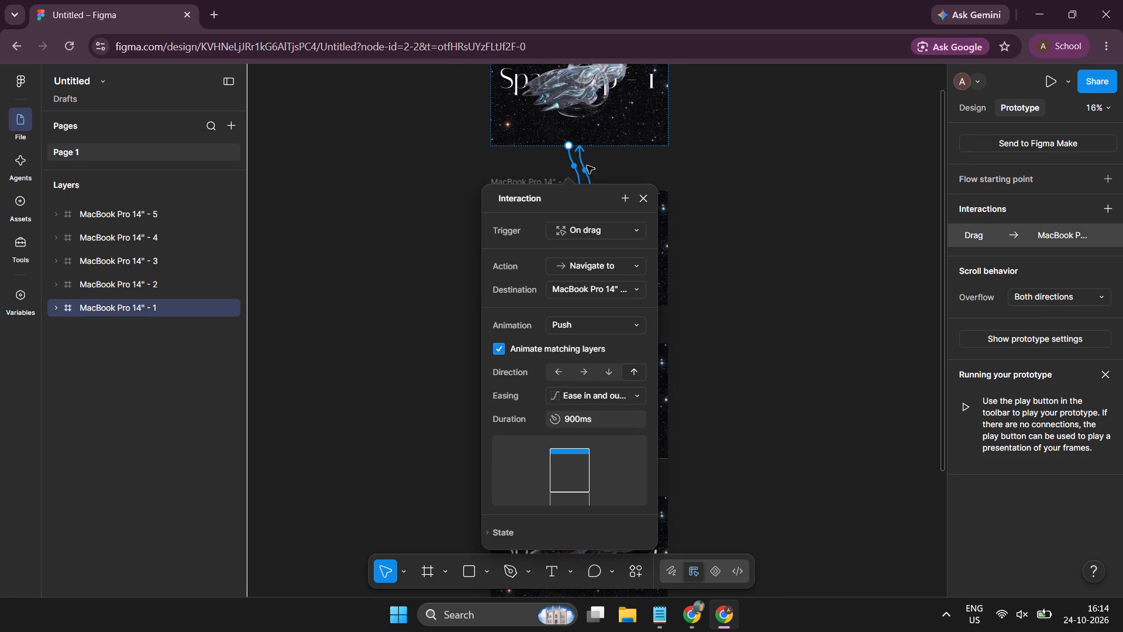
{"action": "left_click", "coordinate": [586, 166]}
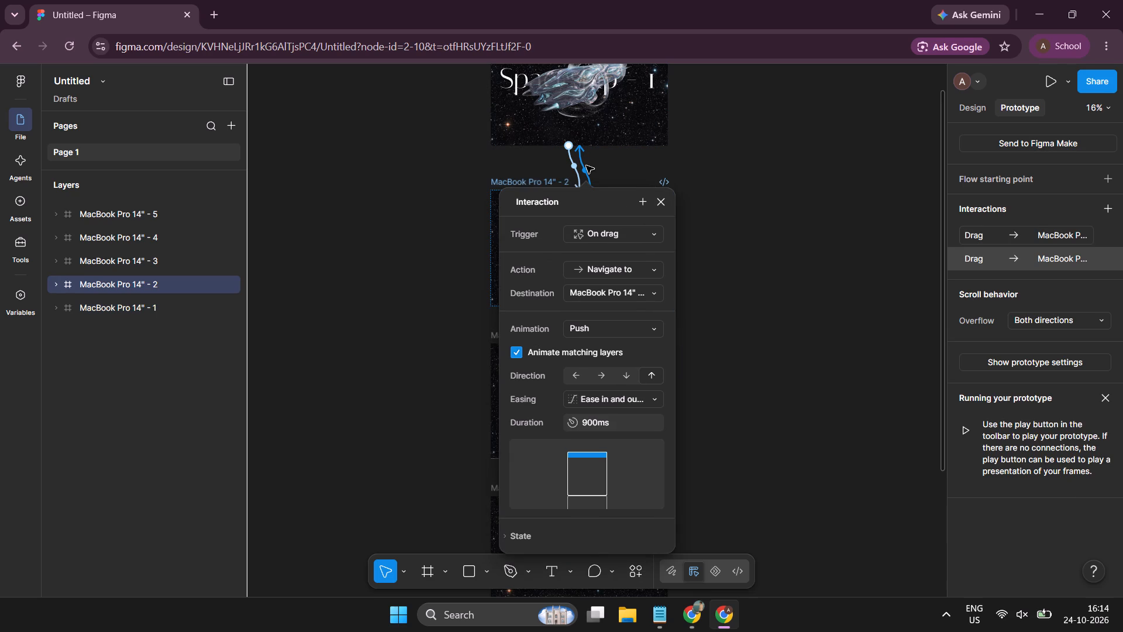
{"action": "left_click", "coordinate": [779, 328]}
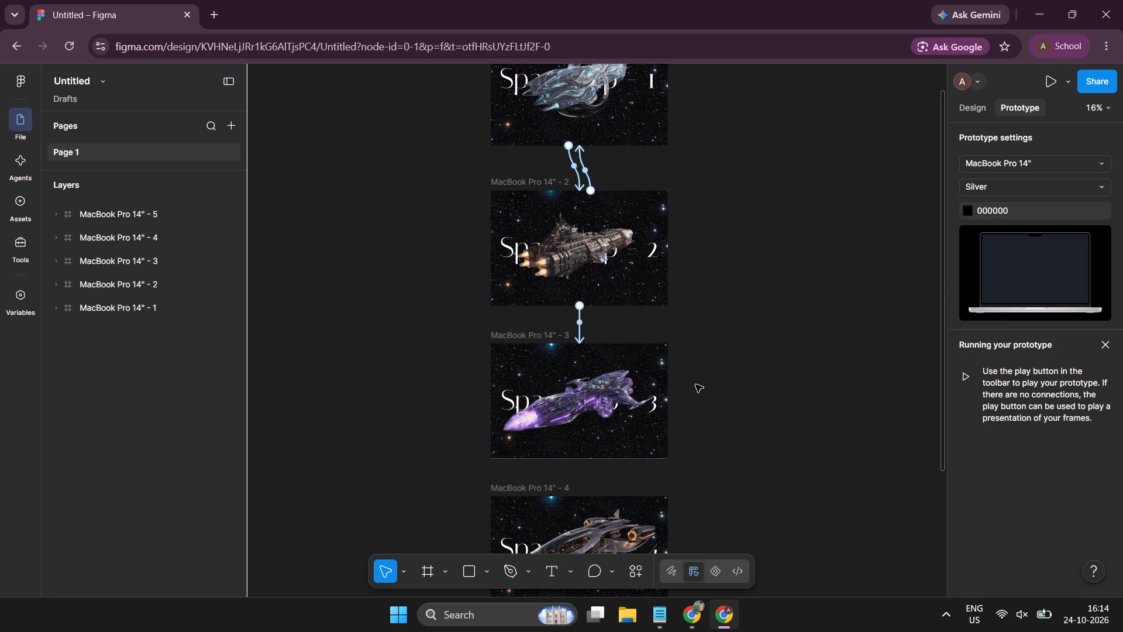
Configure the second-to-third frame interaction with upward direction, Ease in and out back easing, 900 ms duration and Animate matching layers.
{"action": "left_click", "coordinate": [580, 335]}
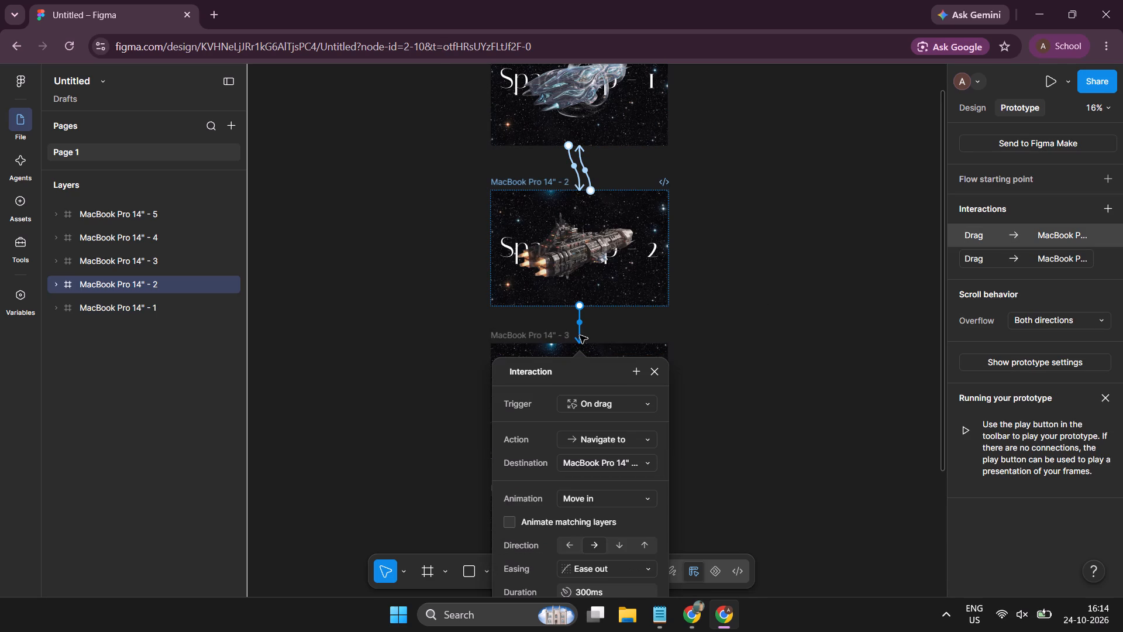
{"action": "left_click", "coordinate": [643, 551]}
{"action": "scroll", "coordinate": [643, 551], "scroll_direction": "down", "scroll_amount": 2}
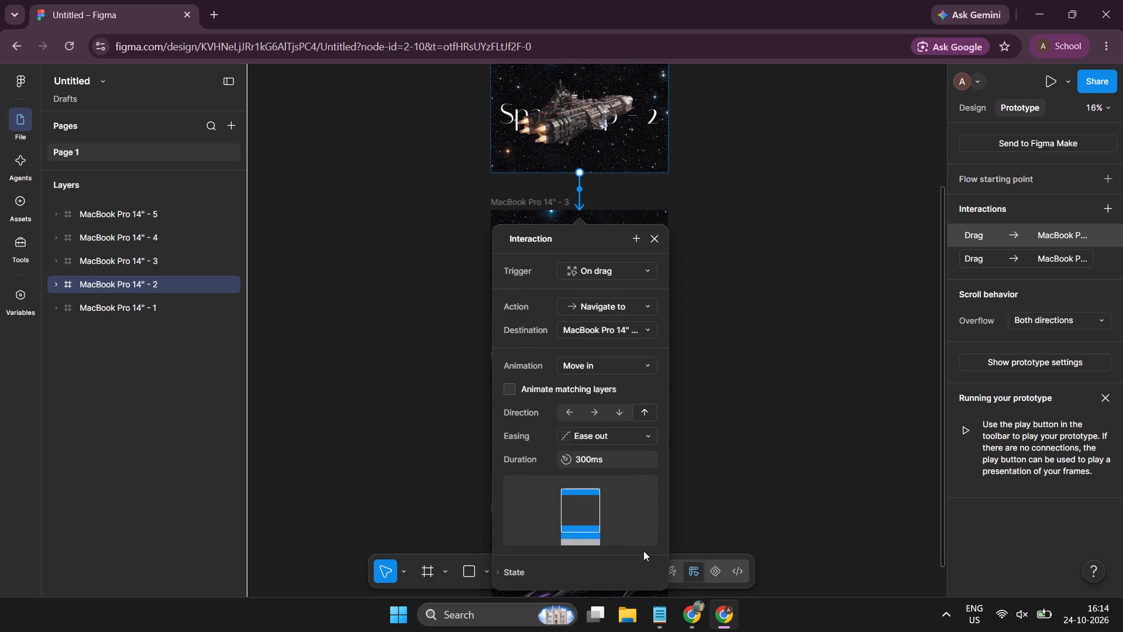
{"action": "left_click", "coordinate": [607, 439]}
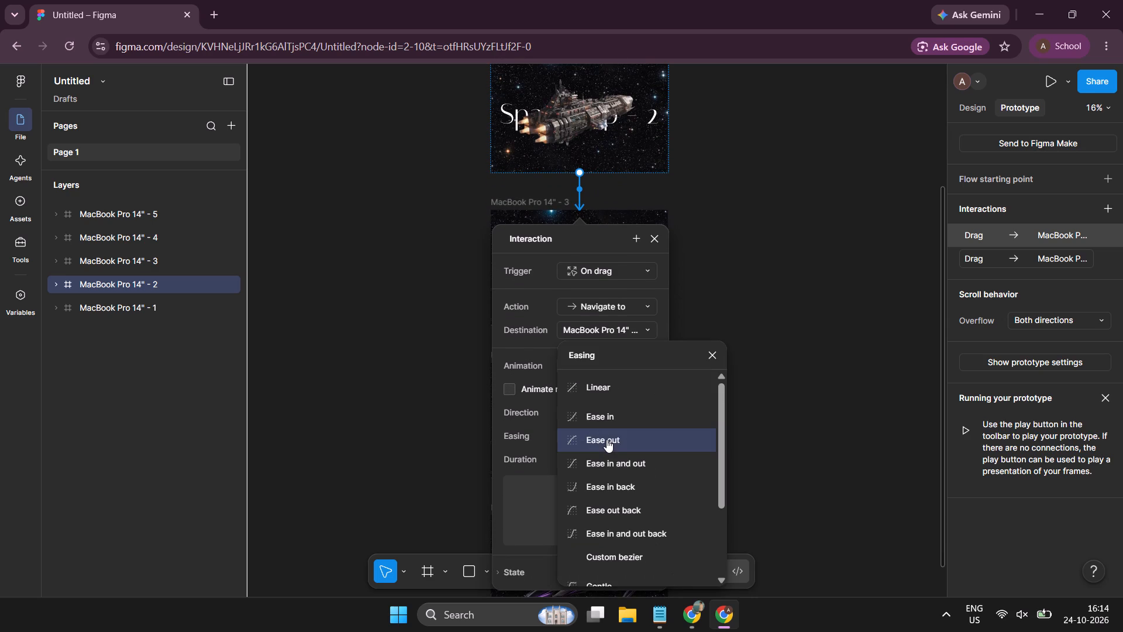
{"action": "left_click", "coordinate": [594, 534]}
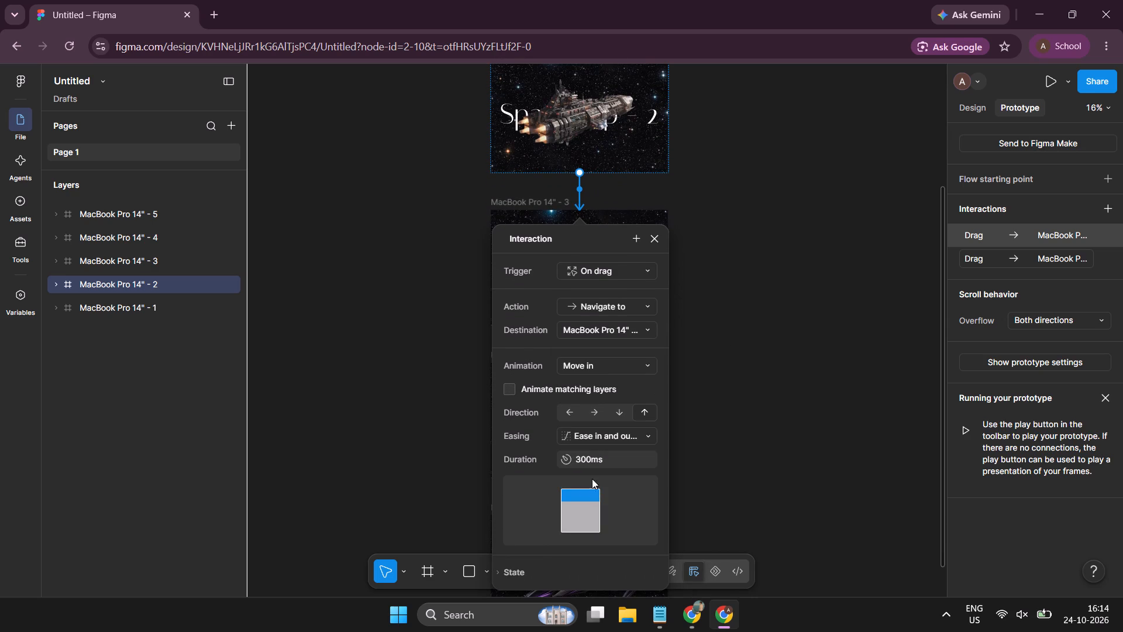
{"action": "left_click", "coordinate": [590, 458]}
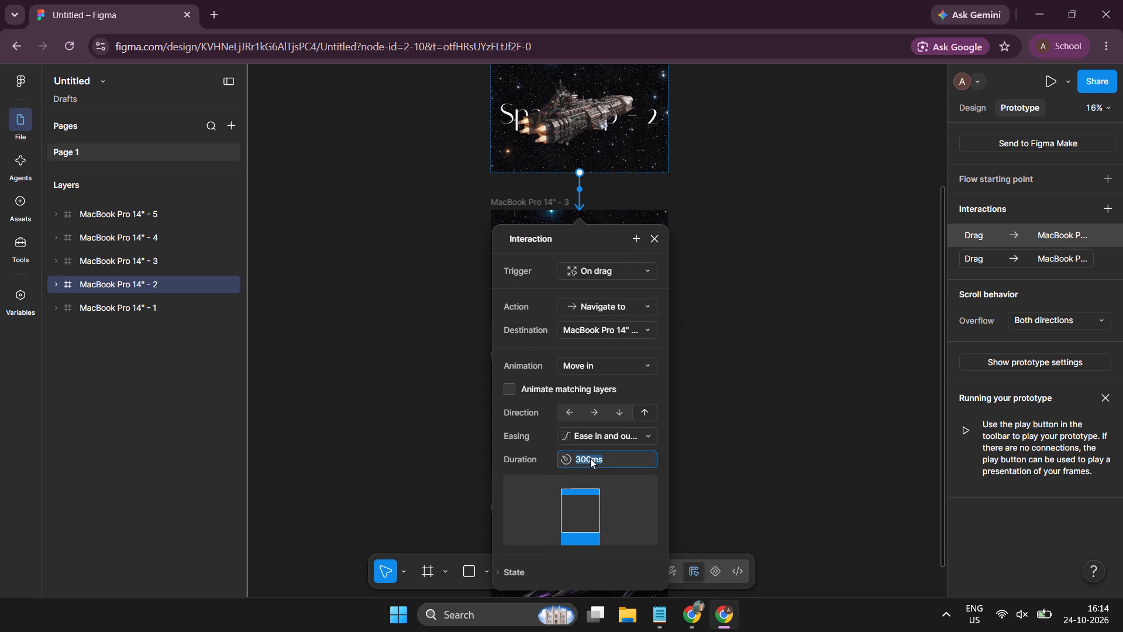
{"action": "type", "text": "900"}
{"action": "key", "text": "Return"}
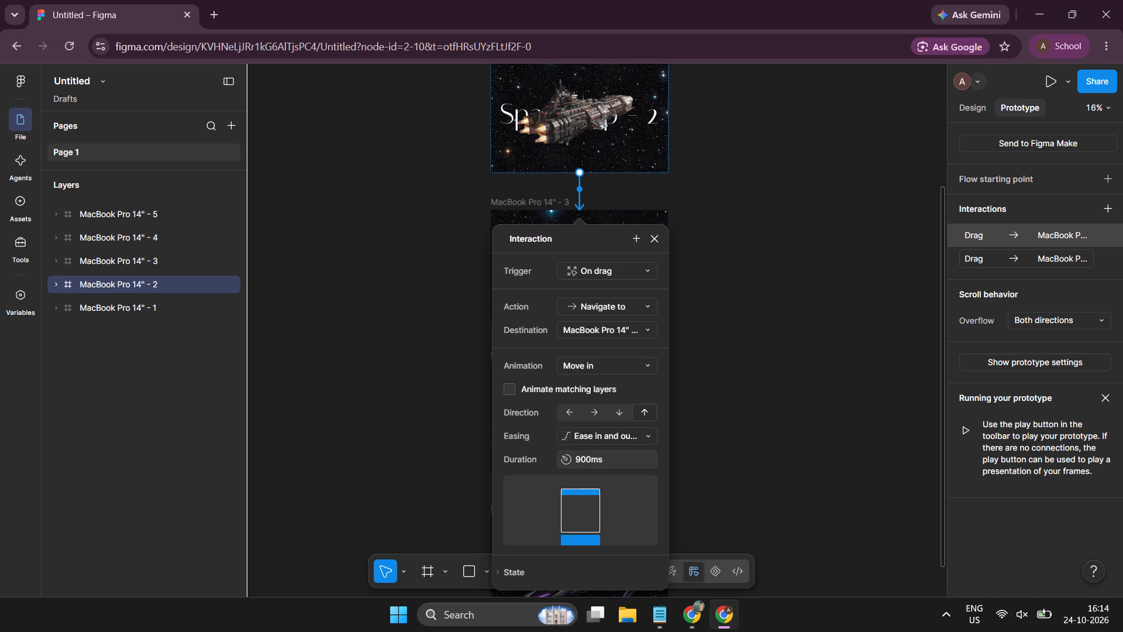
{"action": "left_click", "coordinate": [516, 385]}
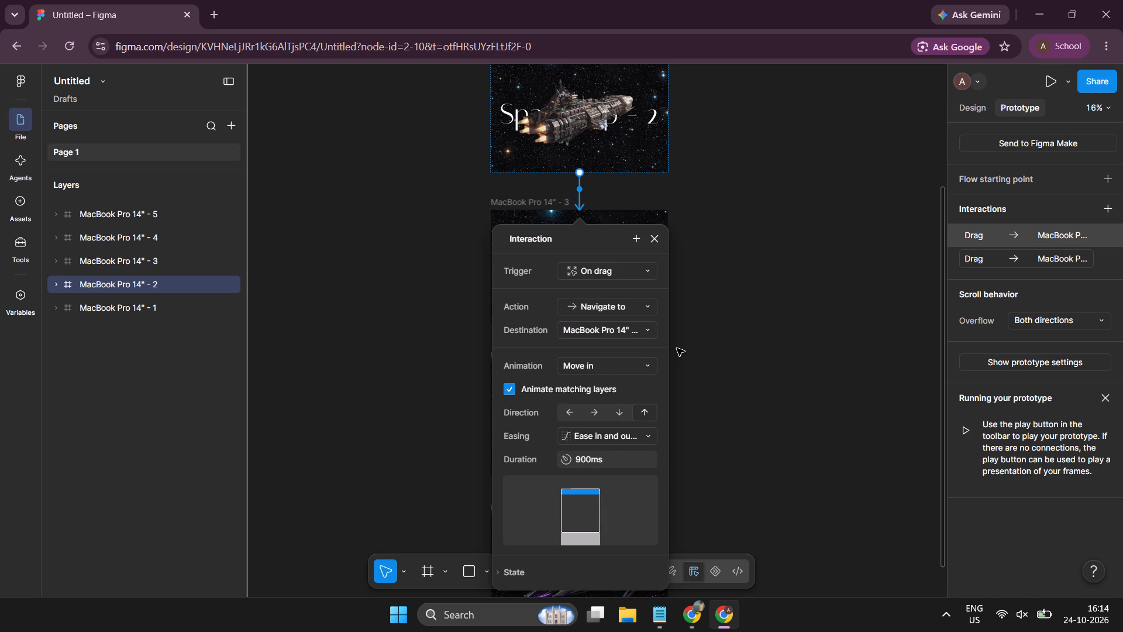
{"action": "left_click", "coordinate": [747, 338]}
Connect the image layer in MacBook Pro 14" - 3 back to MacBook Pro 14" - 2, using an On drag trigger and Push animation.
{"action": "scroll", "coordinate": [747, 338], "scroll_direction": "up", "scroll_amount": 1}
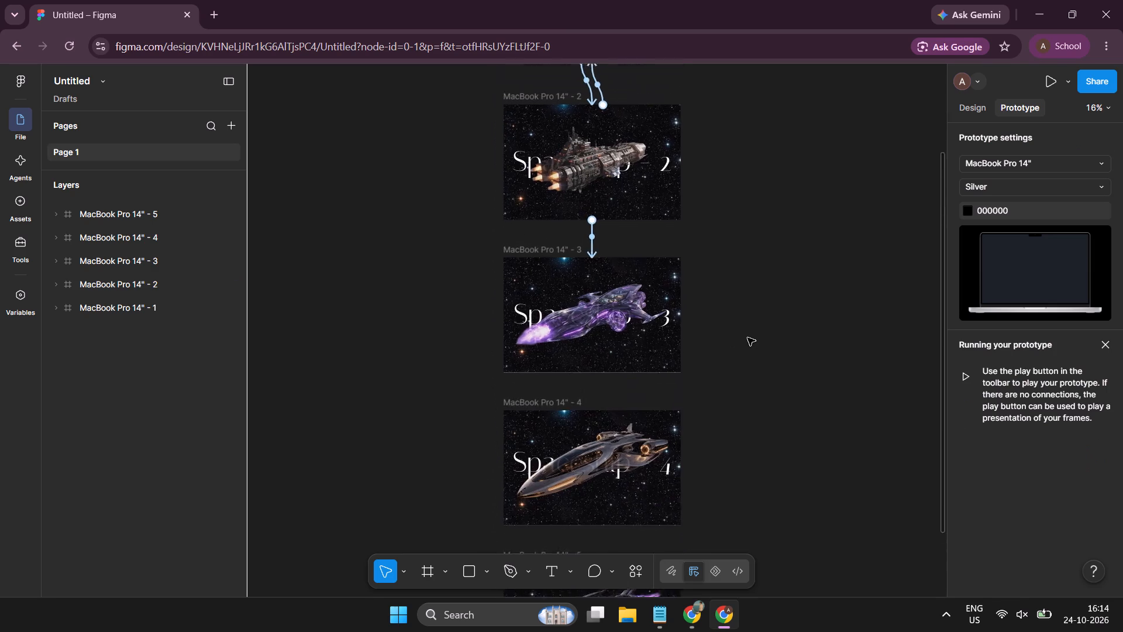
{"action": "scroll", "coordinate": [747, 338], "scroll_direction": "up", "scroll_amount": 2}
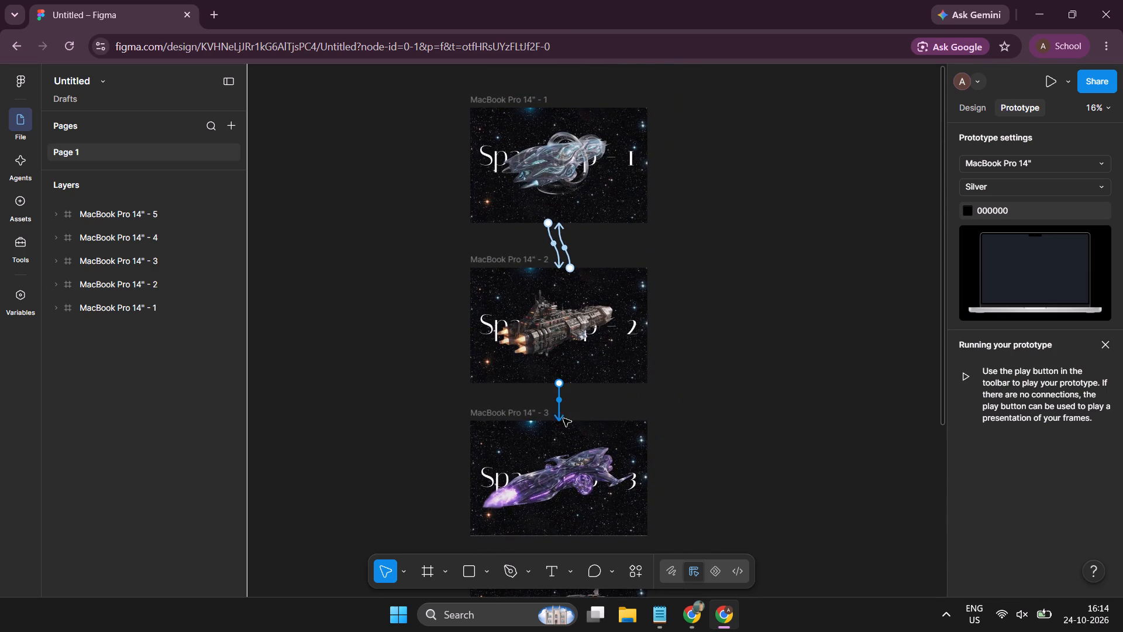
{"action": "left_click_drag", "start_coordinate": [561, 423], "coordinate": [562, 381]}
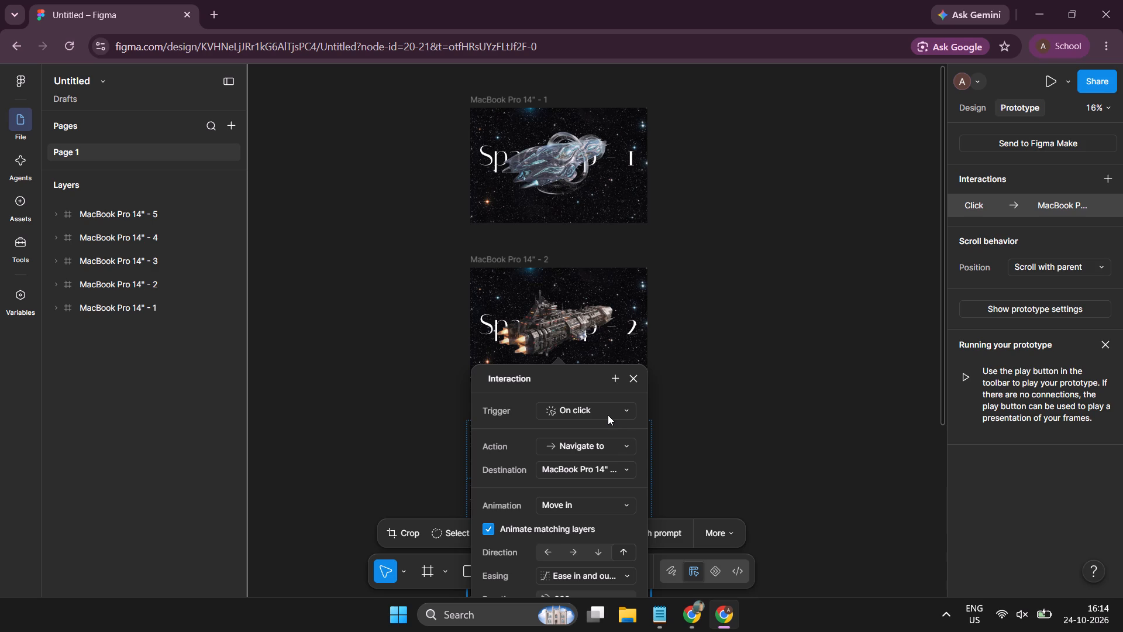
{"action": "left_click", "coordinate": [596, 404]}
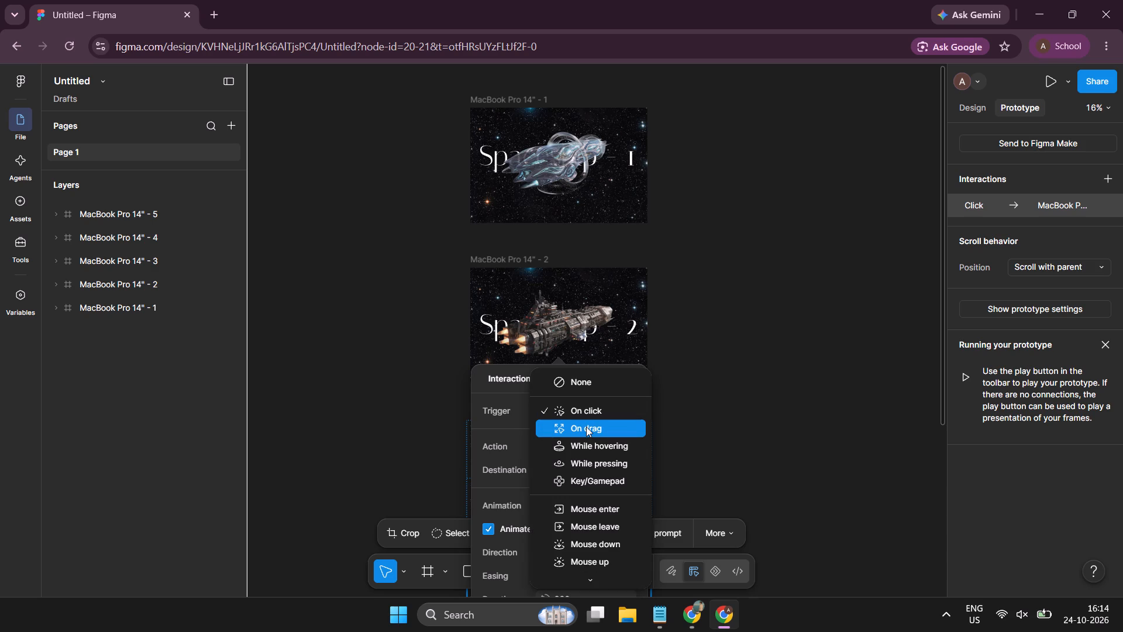
{"action": "left_click", "coordinate": [586, 427]}
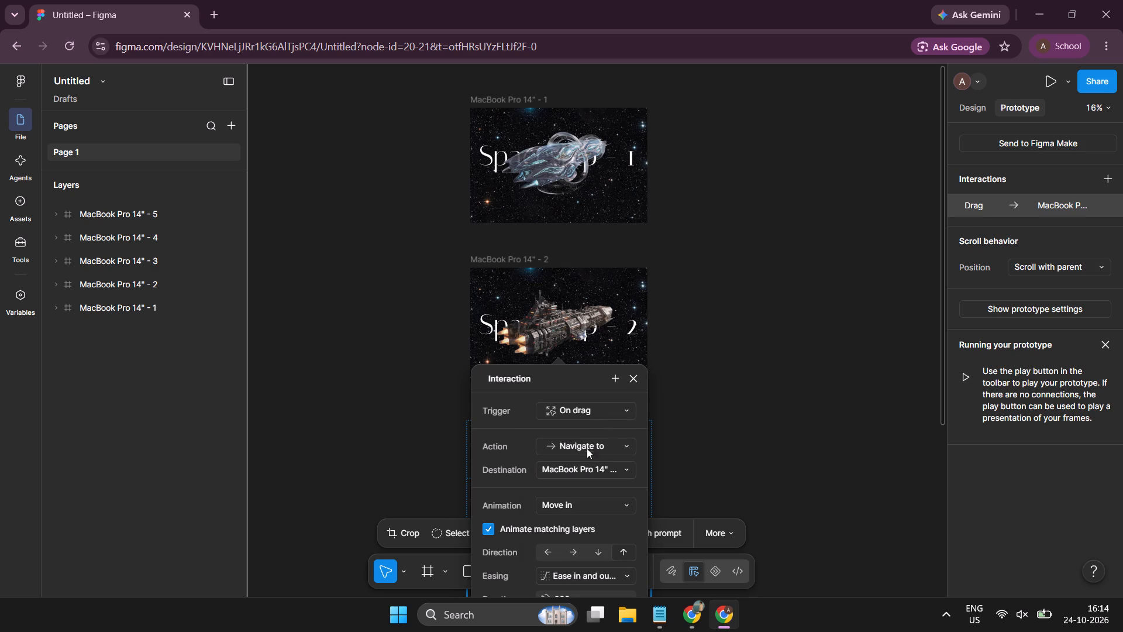
{"action": "left_click", "coordinate": [605, 501]}
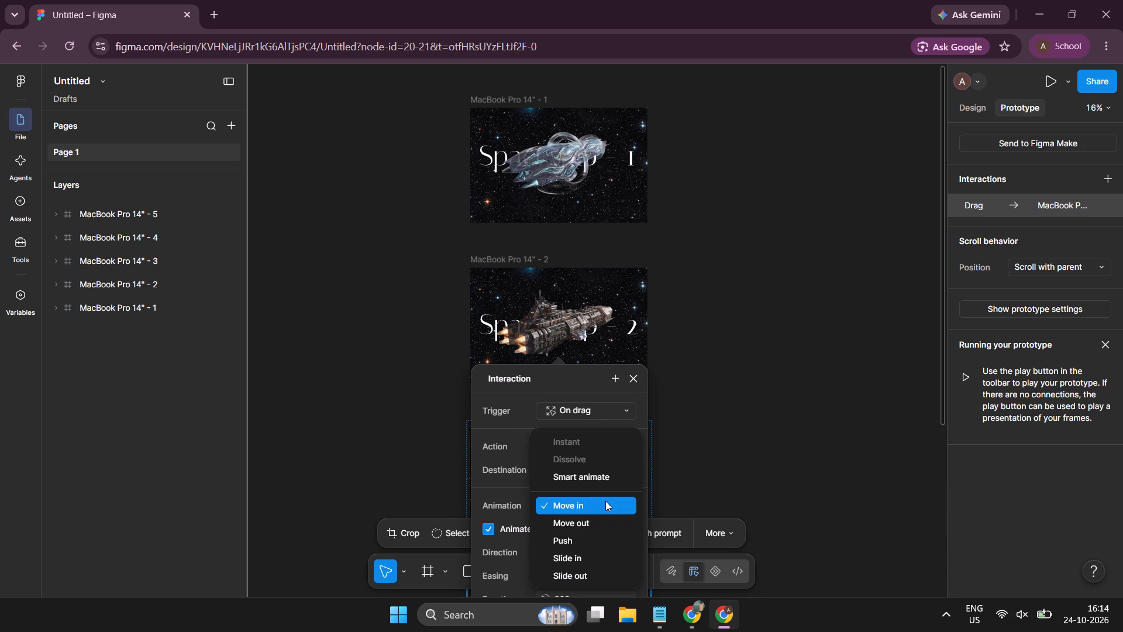
{"action": "left_click", "coordinate": [587, 533]}
{"action": "scroll", "coordinate": [587, 533], "scroll_direction": "down", "scroll_amount": 2}
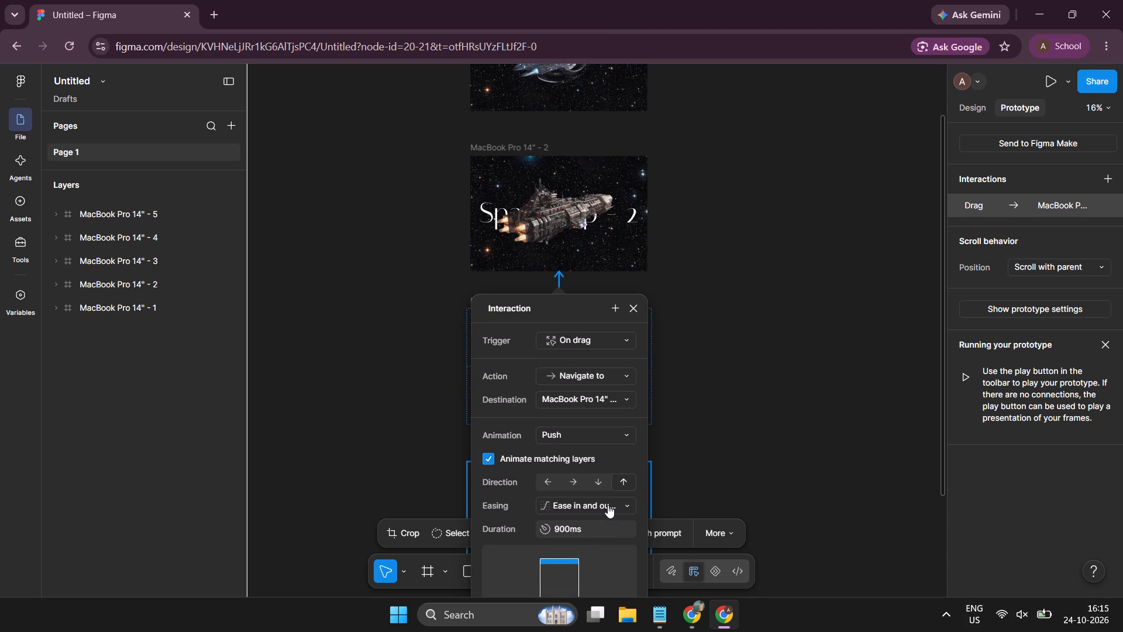
{"action": "left_click", "coordinate": [632, 308]}
{"action": "left_click", "coordinate": [407, 272]}
{"action": "scroll", "coordinate": [407, 272], "scroll_direction": "up", "scroll_amount": 1}
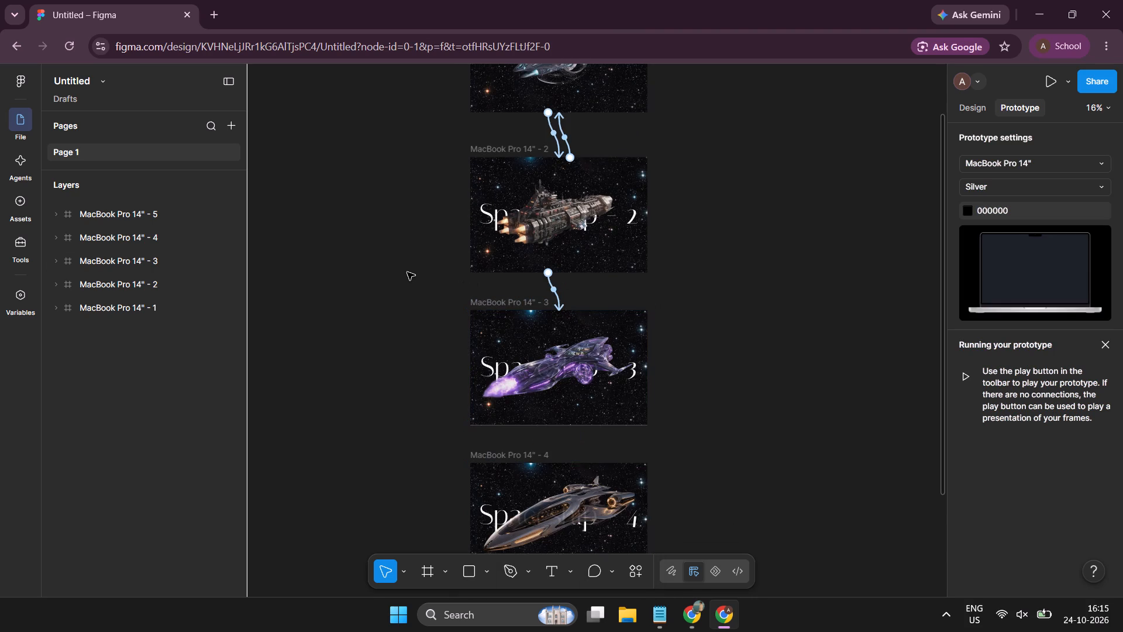
Connect the image layer in MacBook Pro 14" - 3 to MacBook Pro 14" - 4 with an On drag trigger.
{"action": "scroll", "coordinate": [407, 272], "scroll_direction": "up", "scroll_amount": 1}
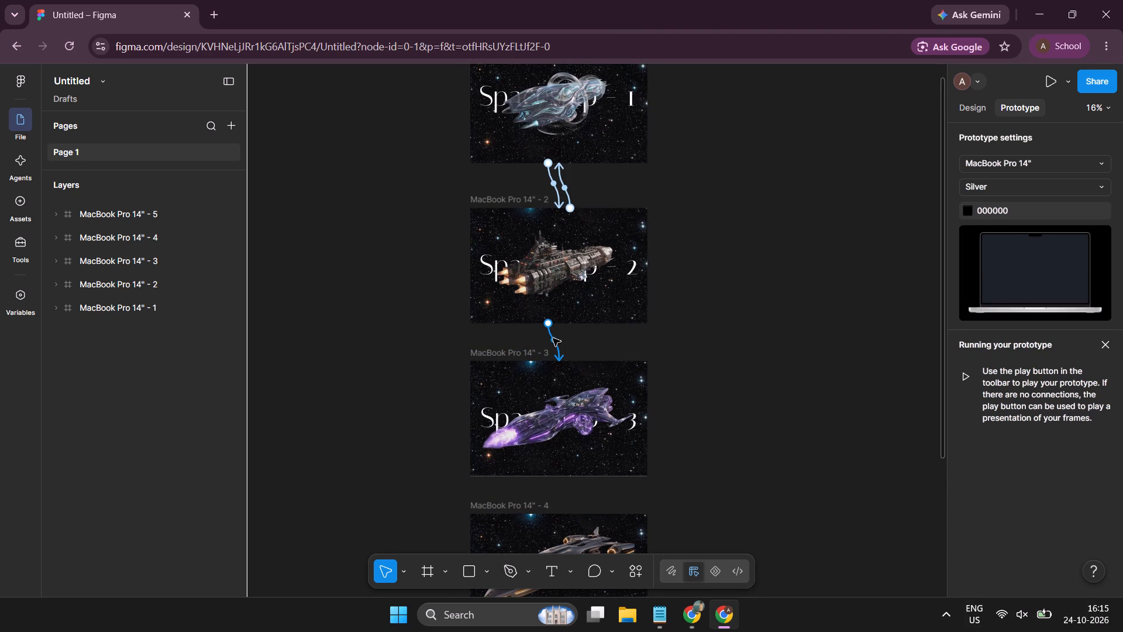
{"action": "scroll", "coordinate": [588, 352], "scroll_direction": "down", "scroll_amount": 2}
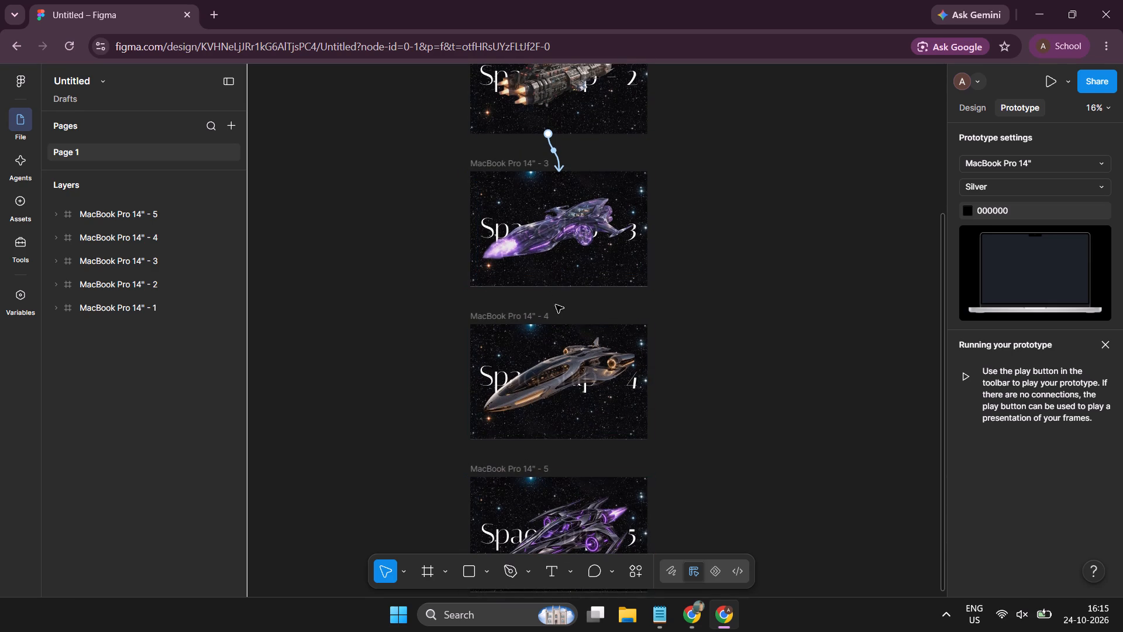
{"action": "left_click", "coordinate": [561, 287]}
{"action": "left_click", "coordinate": [561, 287]}
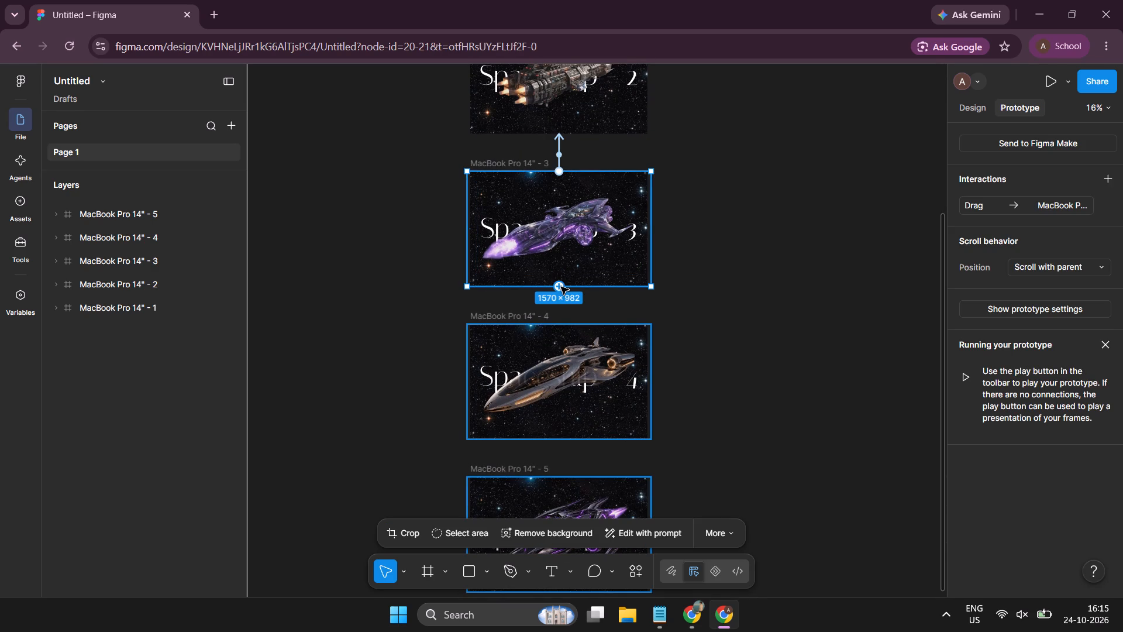
{"action": "left_click", "coordinate": [561, 287]}
{"action": "left_click_drag", "start_coordinate": [558, 284], "coordinate": [554, 328]}
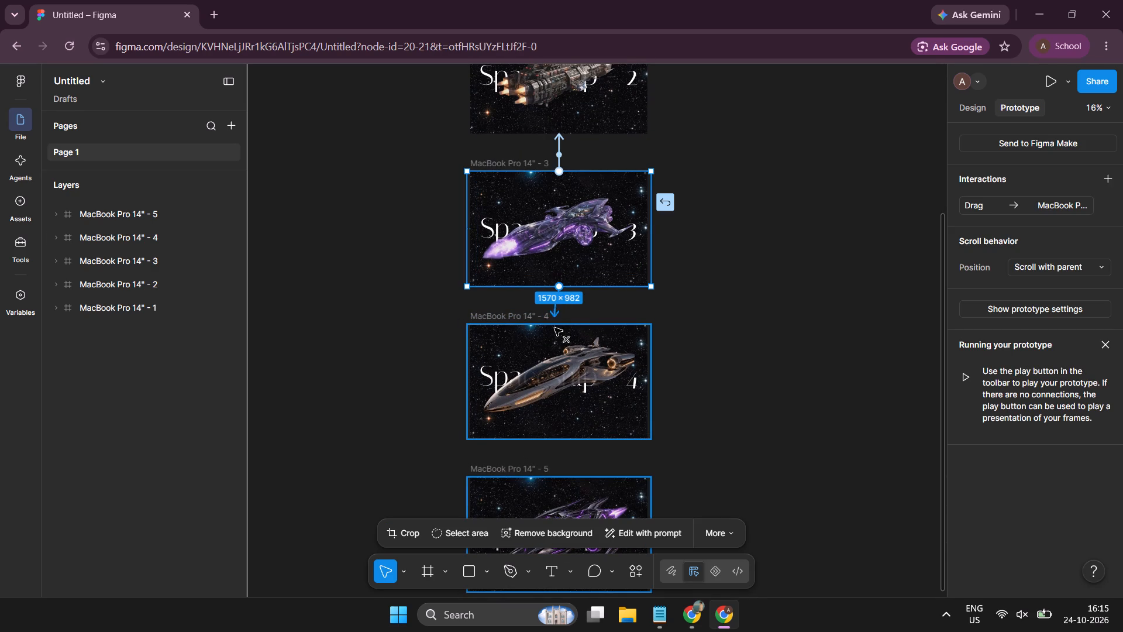
{"action": "left_click_drag", "start_coordinate": [554, 328], "coordinate": [556, 344]}
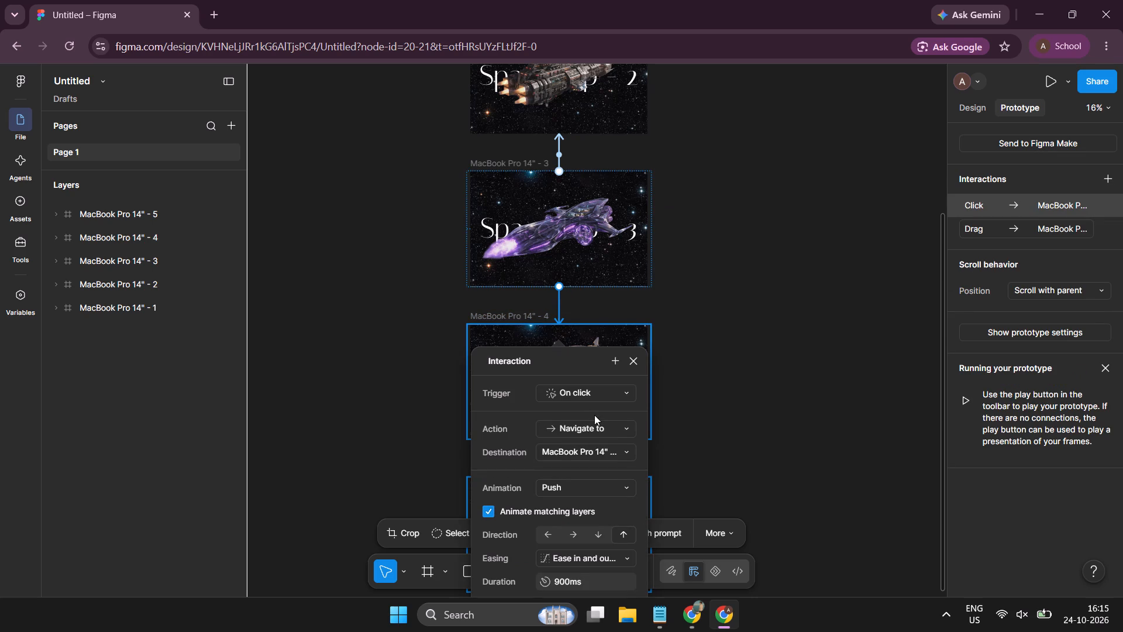
{"action": "left_click", "coordinate": [598, 387]}
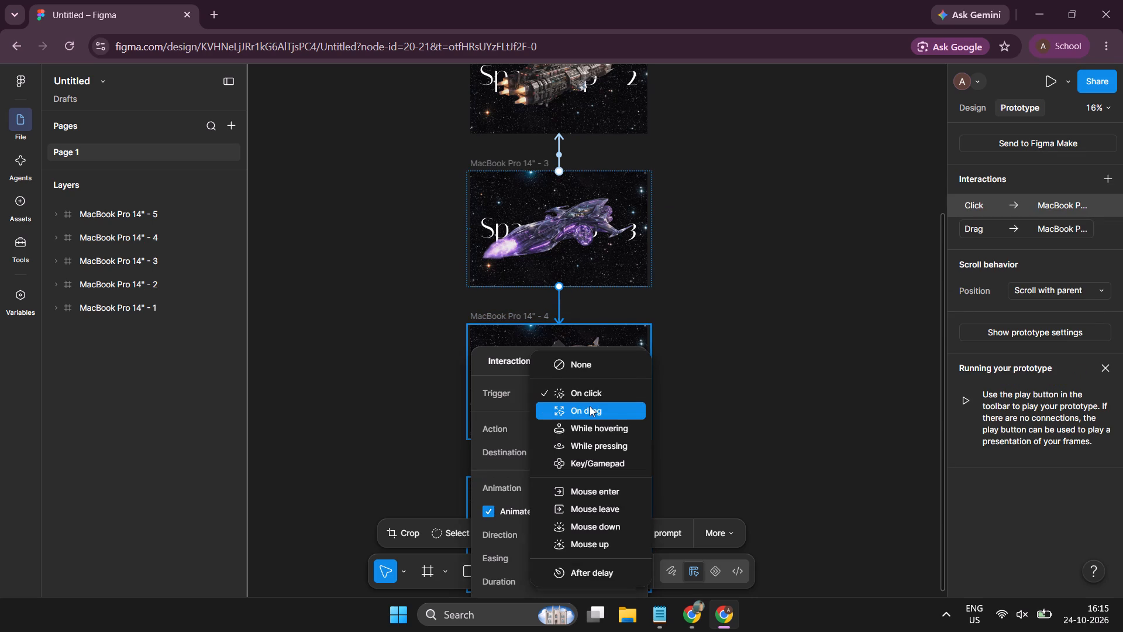
{"action": "left_click", "coordinate": [590, 406]}
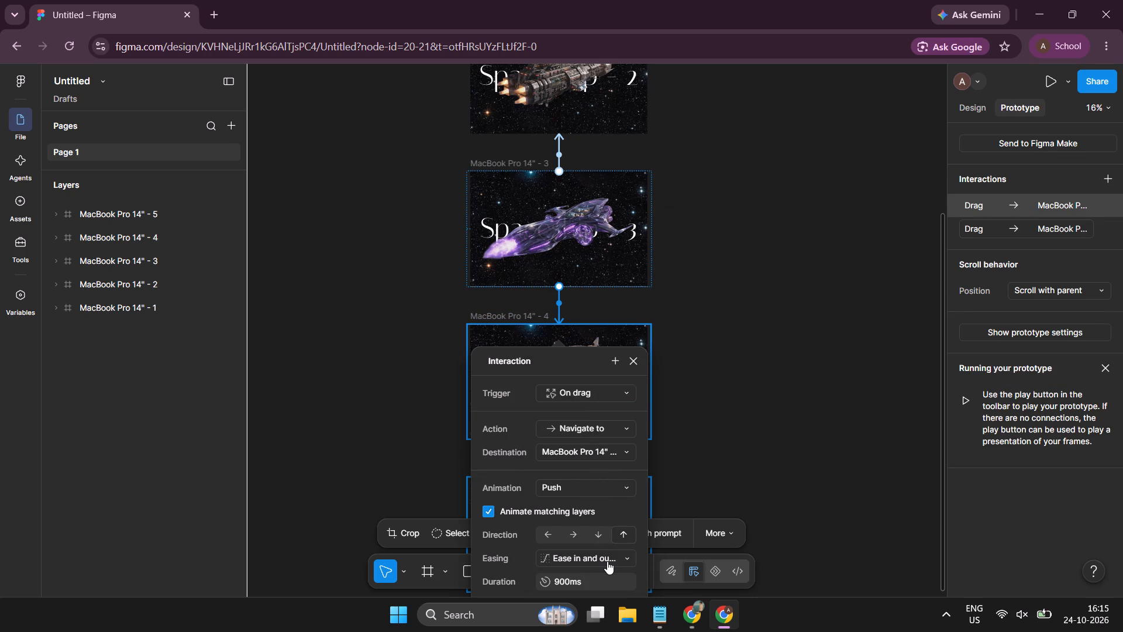
{"action": "left_click", "coordinate": [771, 442]}
Connect the image layer in MacBook Pro 14" - 4 to MacBook Pro 14" - 5 with an On drag trigger.
{"action": "scroll", "coordinate": [771, 442], "scroll_direction": "down", "scroll_amount": 2}
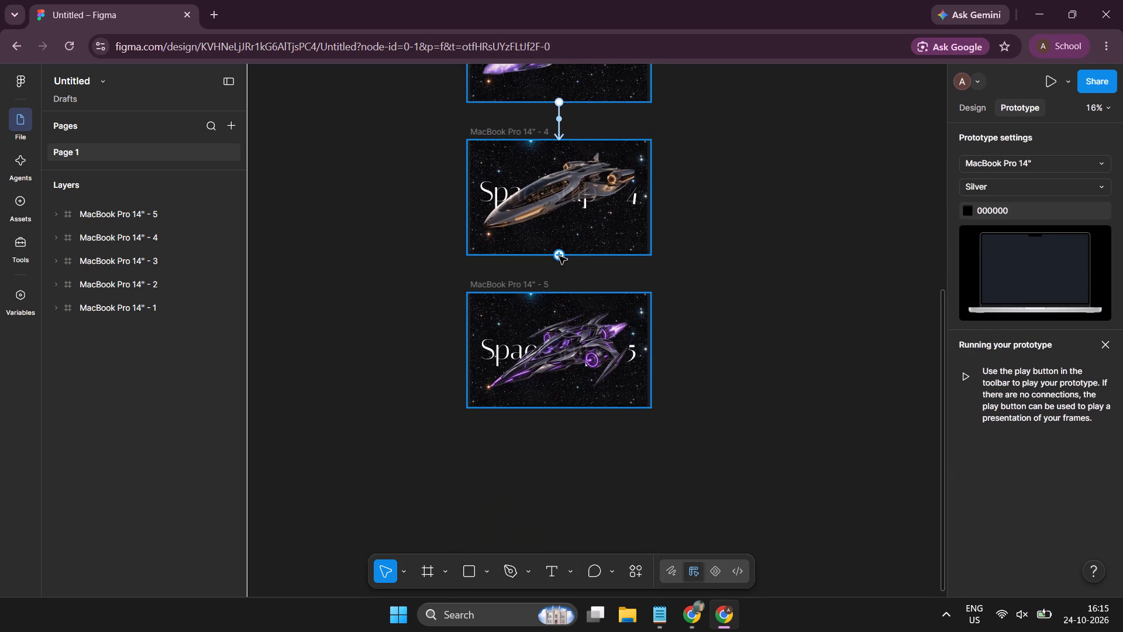
{"action": "left_click_drag", "start_coordinate": [559, 256], "coordinate": [564, 321]}
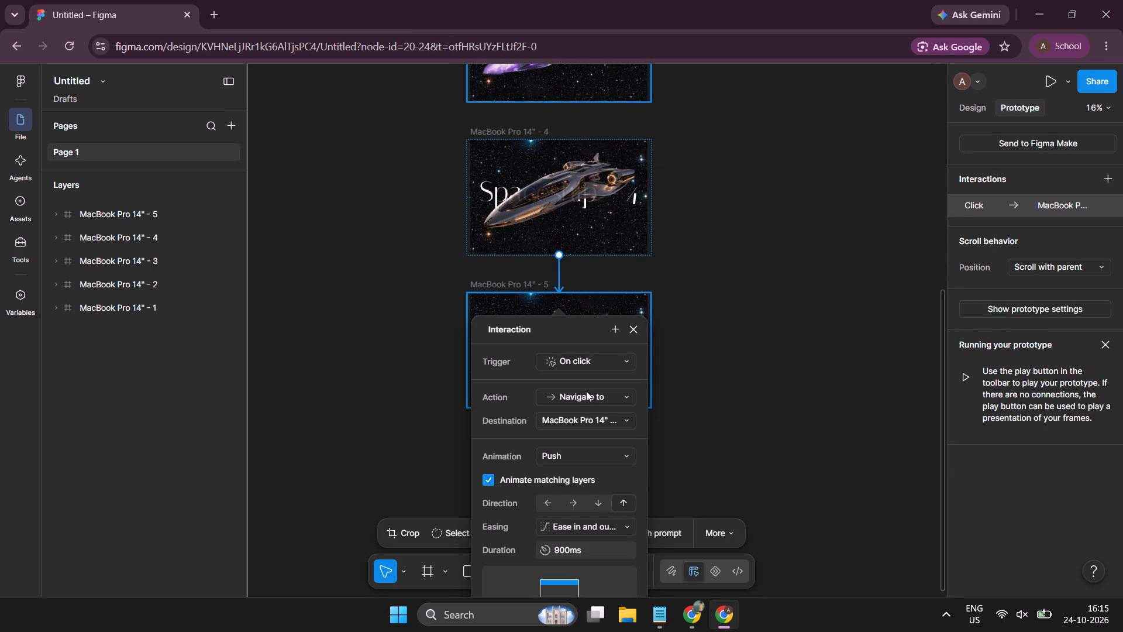
{"action": "left_click", "coordinate": [604, 364]}
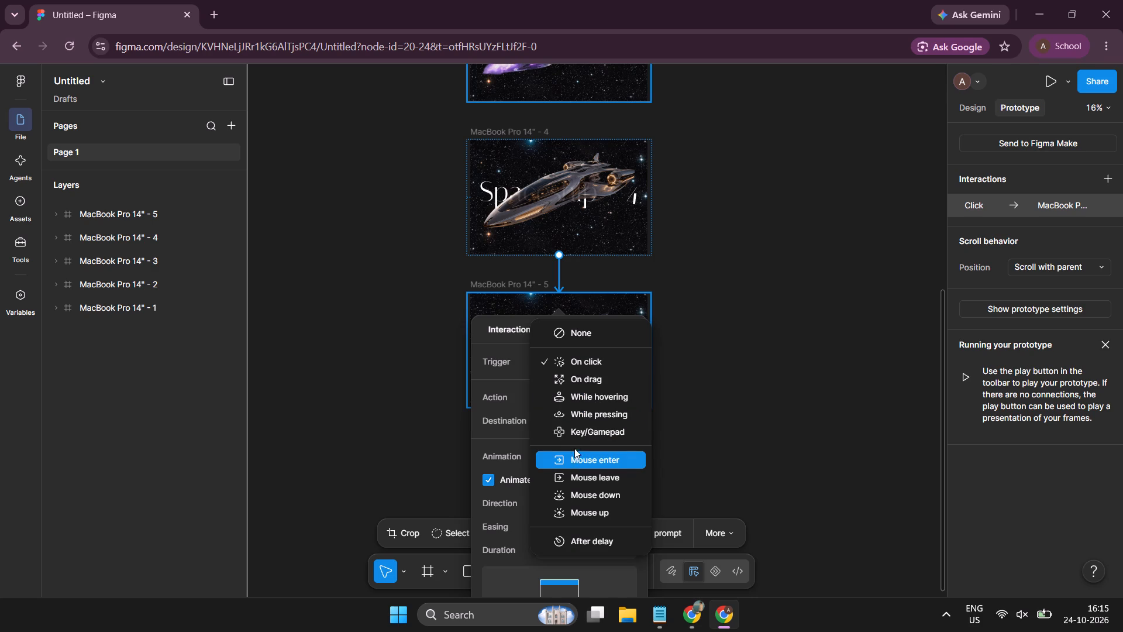
{"action": "left_click", "coordinate": [577, 384]}
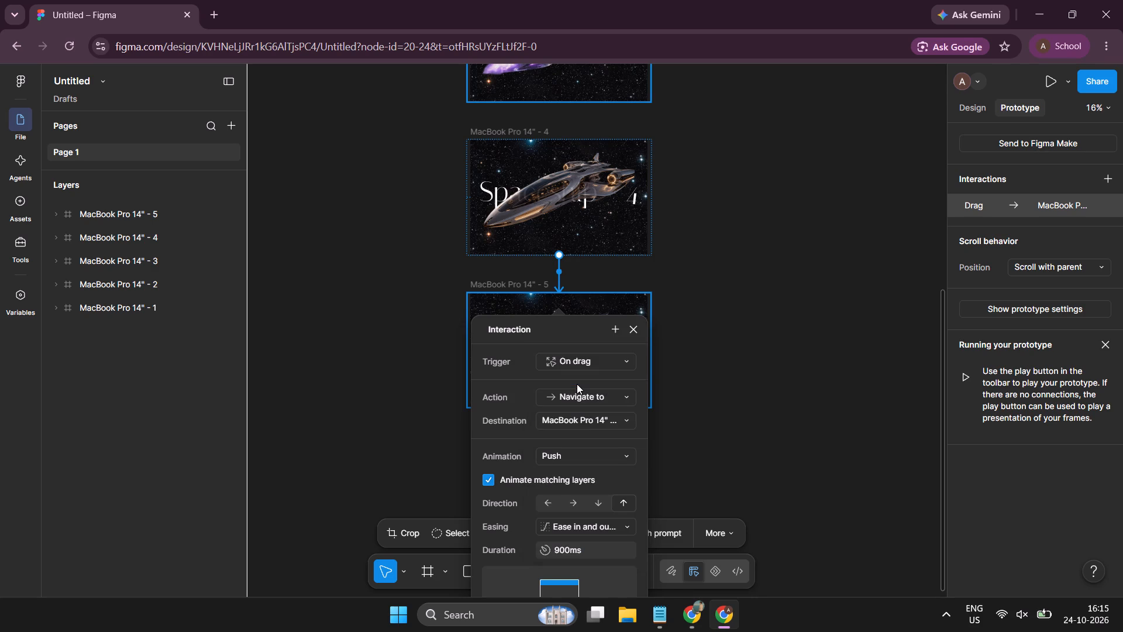
{"action": "left_click", "coordinate": [710, 473]}
Play the prototype and test how the first spaceship frame responds to vertical and horizontal scrolling.
{"action": "scroll", "coordinate": [710, 473], "scroll_direction": "up", "scroll_amount": 1}
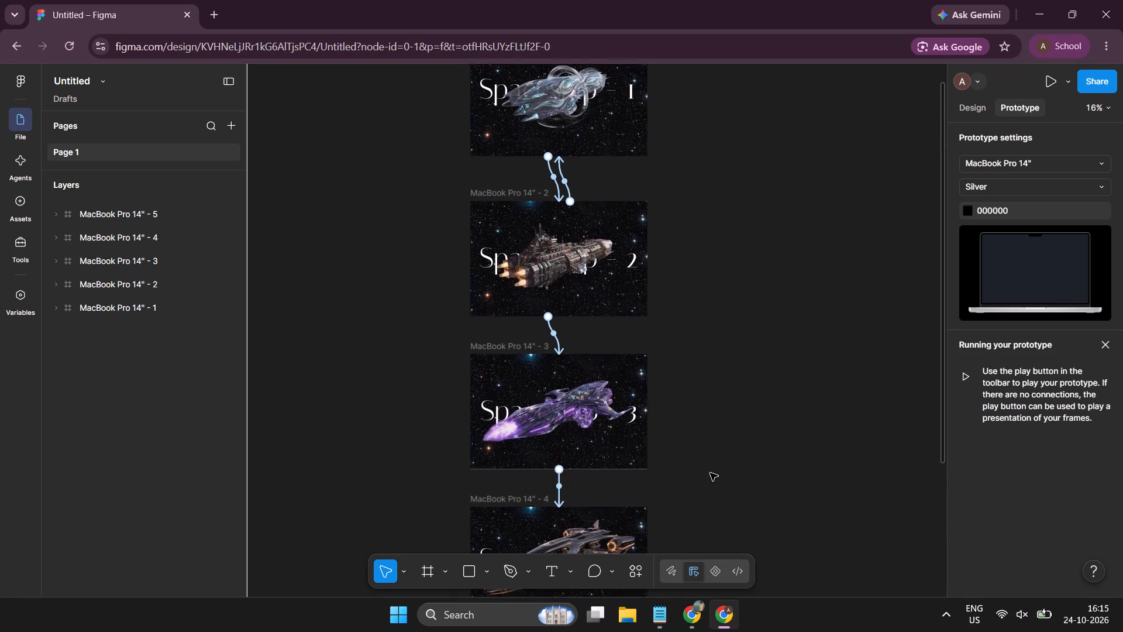
{"action": "scroll", "coordinate": [710, 473], "scroll_direction": "up", "scroll_amount": 1}
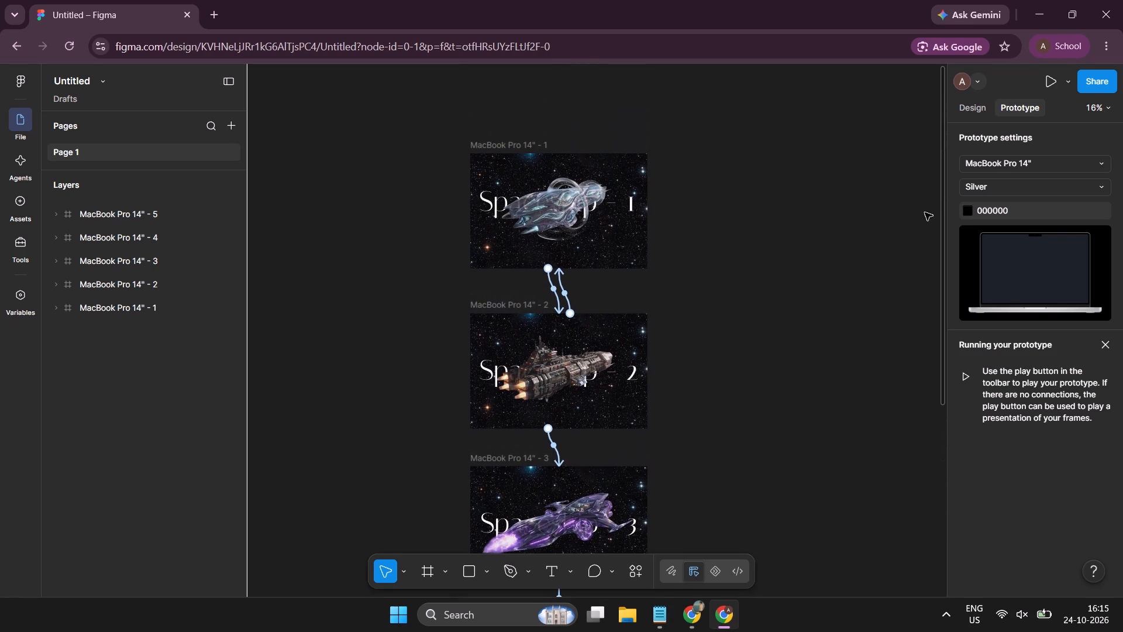
{"action": "left_click", "coordinate": [1046, 87]}
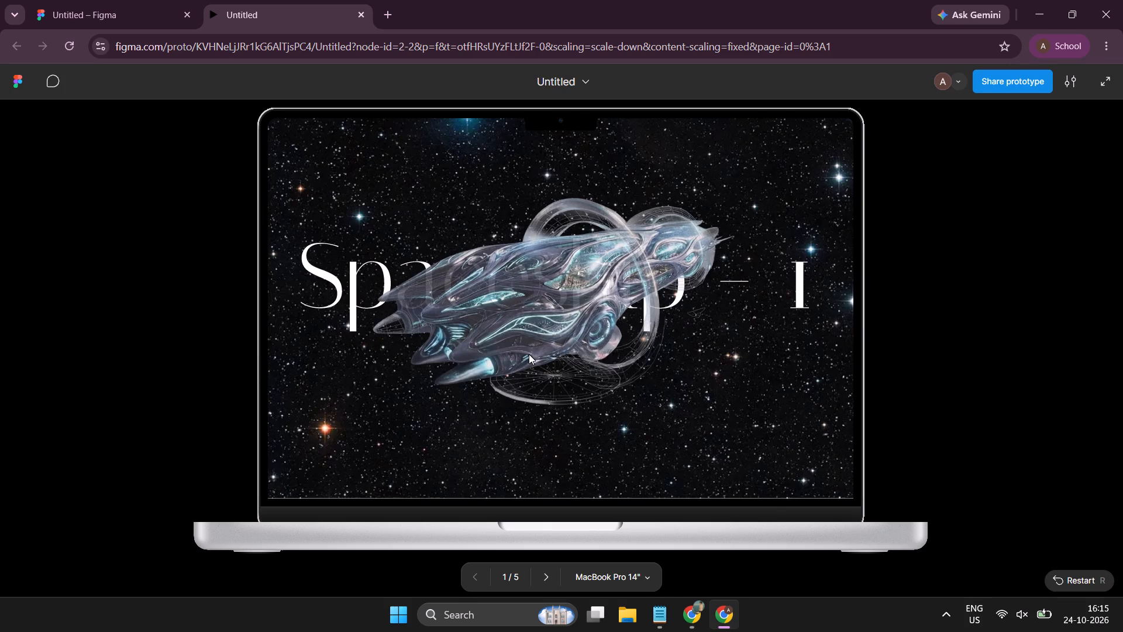
{"action": "scroll", "coordinate": [529, 354], "scroll_direction": "down", "scroll_amount": 8}
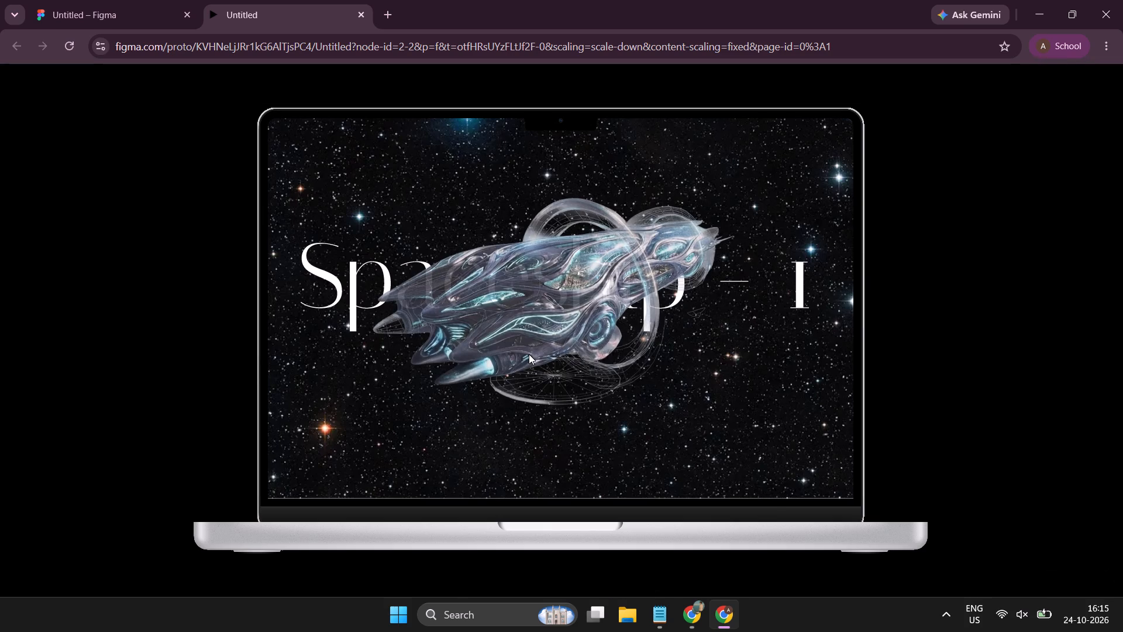
{"action": "scroll", "coordinate": [529, 354], "scroll_direction": "down", "scroll_amount": 3}
{"action": "scroll", "coordinate": [529, 354], "scroll_direction": "up", "scroll_amount": 2}
{"action": "scroll", "coordinate": [529, 354], "scroll_direction": "down", "scroll_amount": 3}
{"action": "scroll", "coordinate": [529, 354], "scroll_direction": "left", "scroll_amount": 5}
{"action": "scroll", "coordinate": [529, 354], "scroll_direction": "right", "scroll_amount": 2}
{"action": "scroll", "coordinate": [529, 354], "scroll_direction": "left", "scroll_amount": 1}
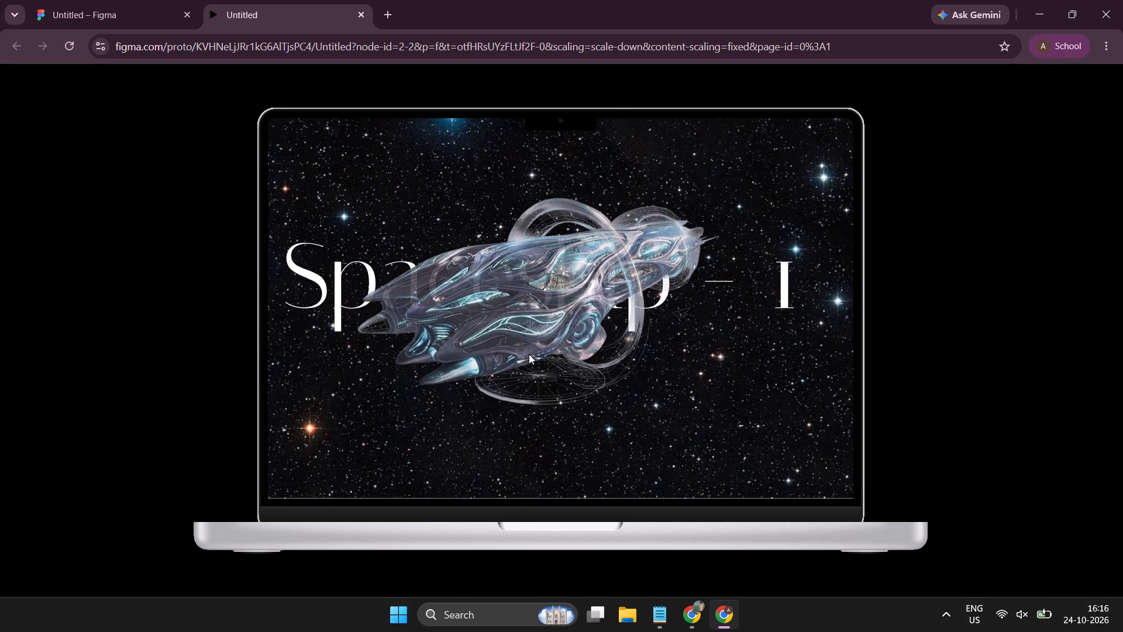
{"action": "scroll", "coordinate": [529, 354], "scroll_direction": "left", "scroll_amount": 1}
{"action": "scroll", "coordinate": [529, 354], "scroll_direction": "down", "scroll_amount": 4}
{"action": "scroll", "coordinate": [529, 354], "scroll_direction": "up", "scroll_amount": 2}
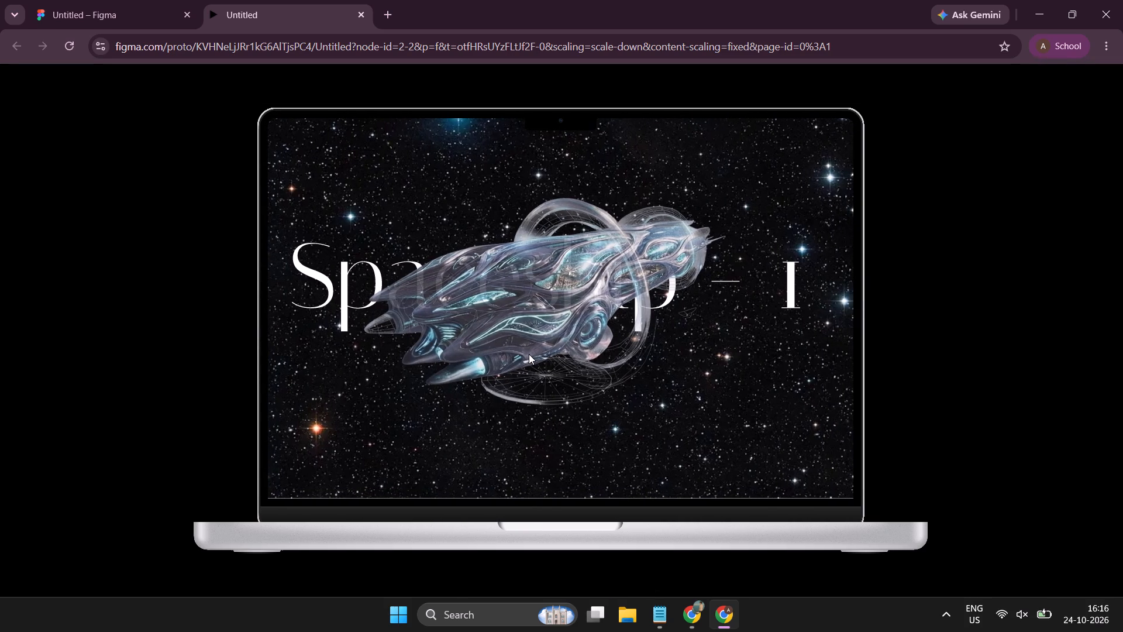
{"action": "scroll", "coordinate": [529, 354], "scroll_direction": "up", "scroll_amount": 2}
{"action": "scroll", "coordinate": [529, 354], "scroll_direction": "down", "scroll_amount": 5}
{"action": "scroll", "coordinate": [529, 354], "scroll_direction": "up", "scroll_amount": 4}
{"action": "scroll", "coordinate": [529, 354], "scroll_direction": "down", "scroll_amount": 3}
{"action": "scroll", "coordinate": [529, 354], "scroll_direction": "up", "scroll_amount": 3}
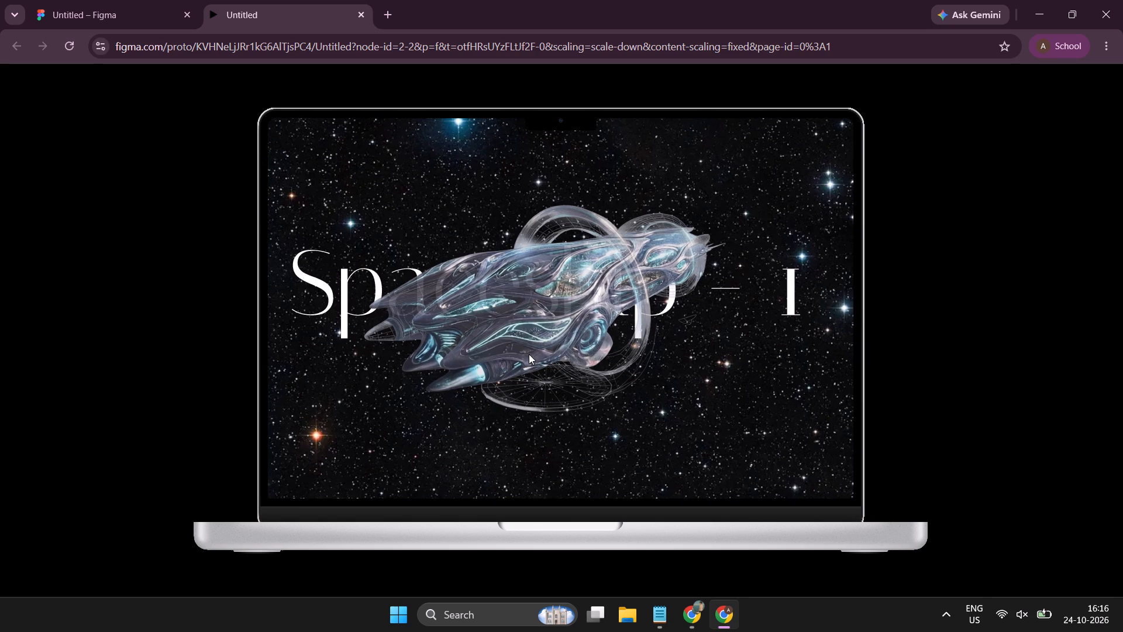
Step forward and back through the prototype's frames to check the transitions between the first spaceships.
{"action": "key", "text": "Right"}
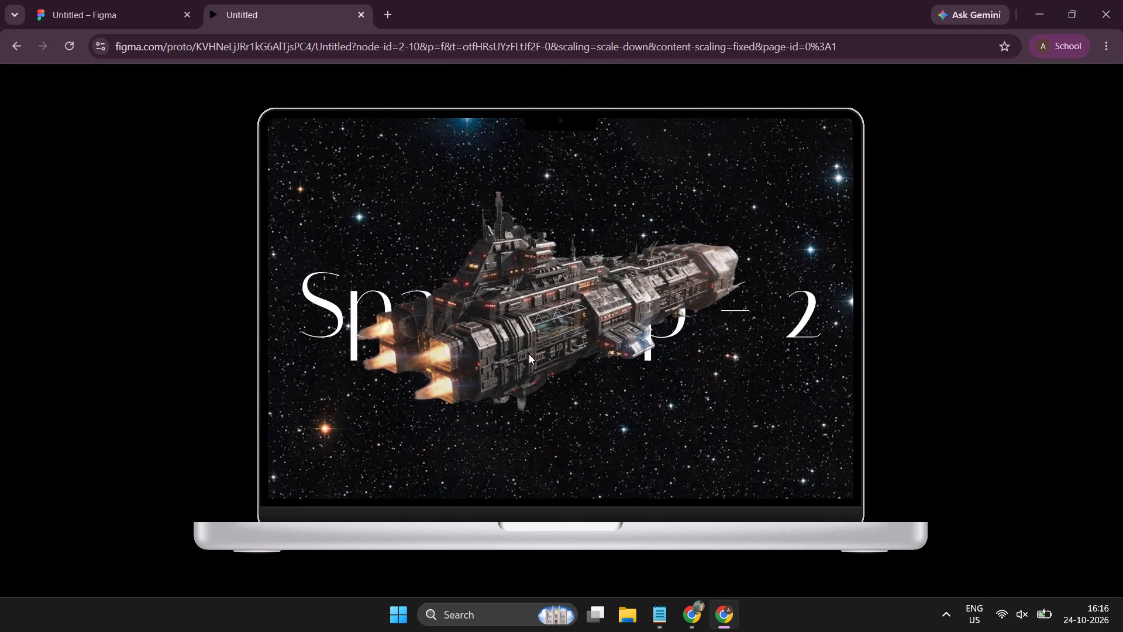
{"action": "key", "text": "Right"}
{"action": "key", "text": "Right"}
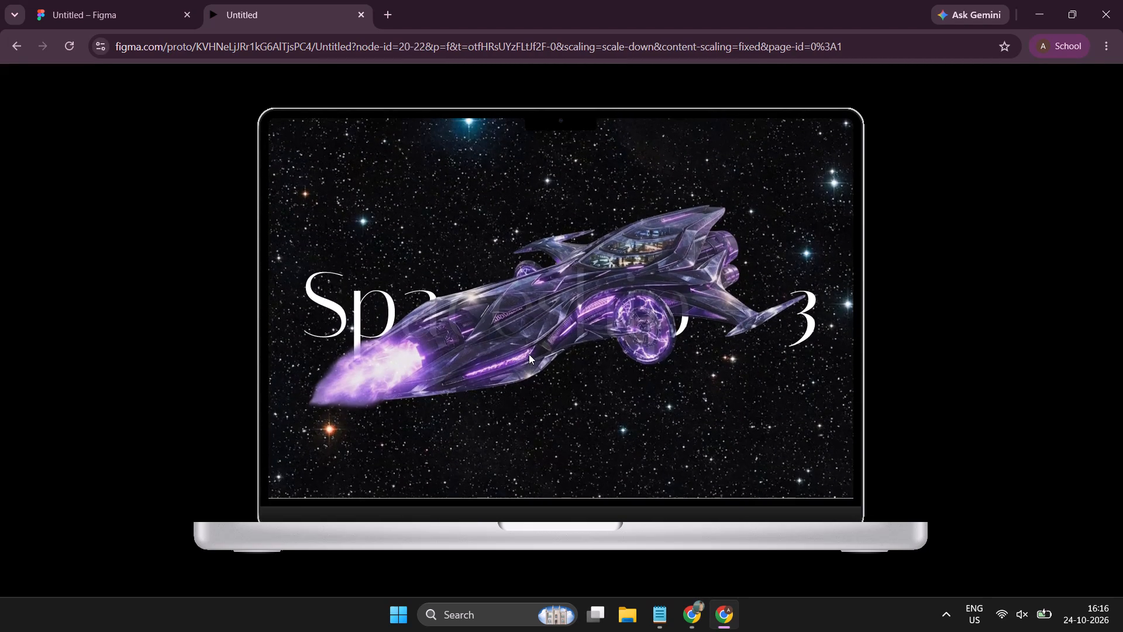
{"action": "key", "text": "Right"}
{"action": "key", "text": "Left"}
{"action": "key", "text": "Left"}
{"action": "key", "text": "Left"}
{"action": "key", "text": "Left"}
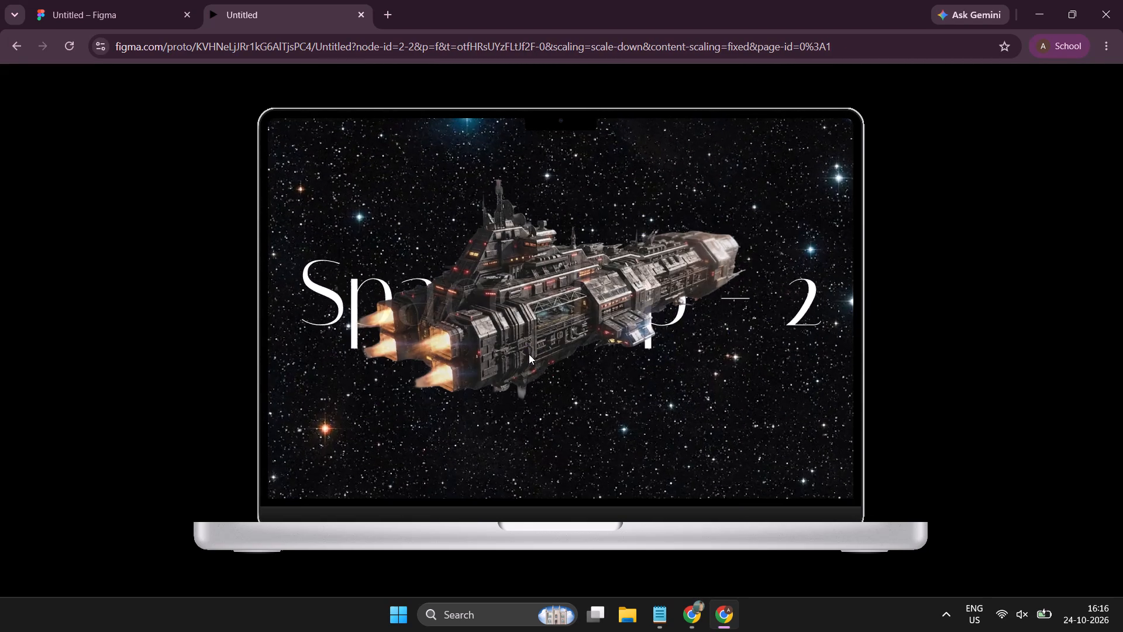
{"action": "key", "text": "Left"}
{"action": "key", "text": "Left"}
{"action": "key", "text": "Right"}
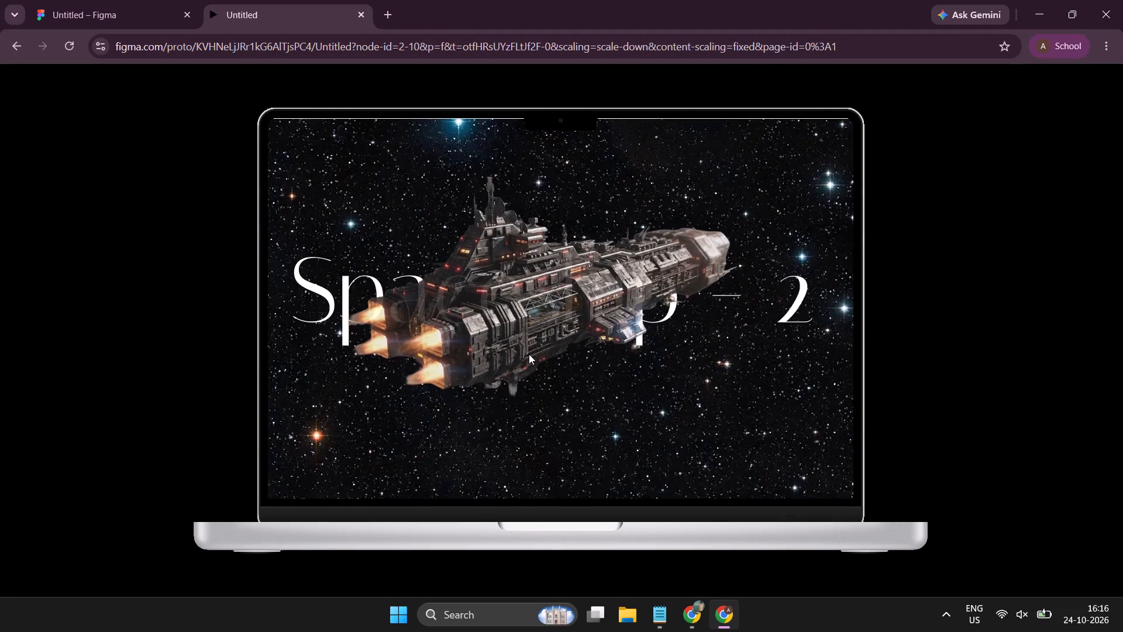
{"action": "key", "text": "Left"}
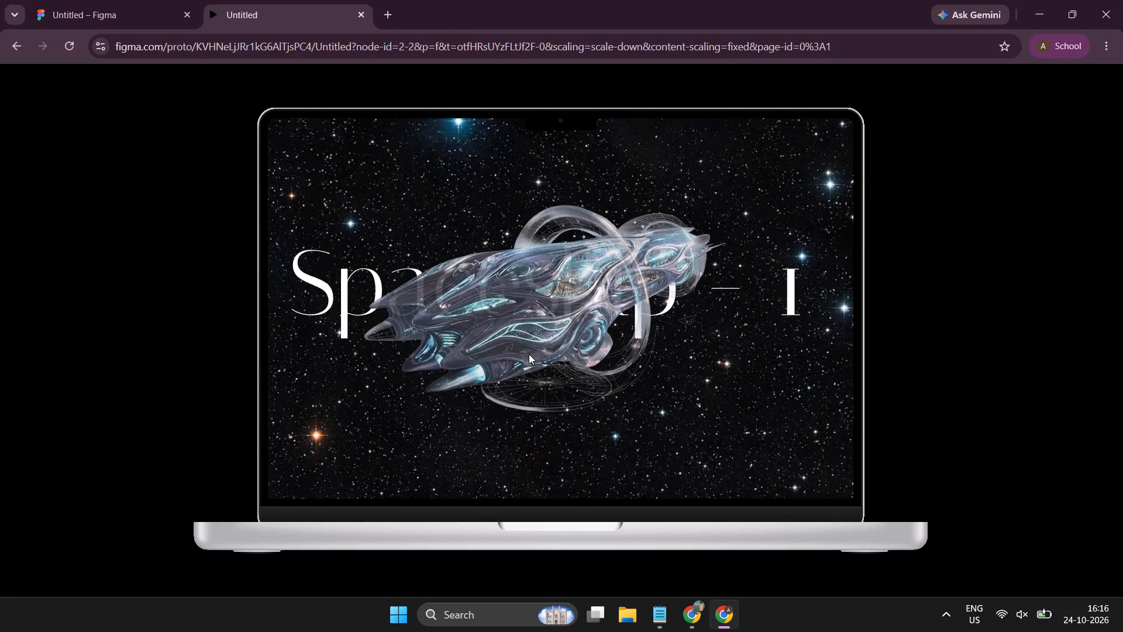
{"action": "key", "text": "Right"}
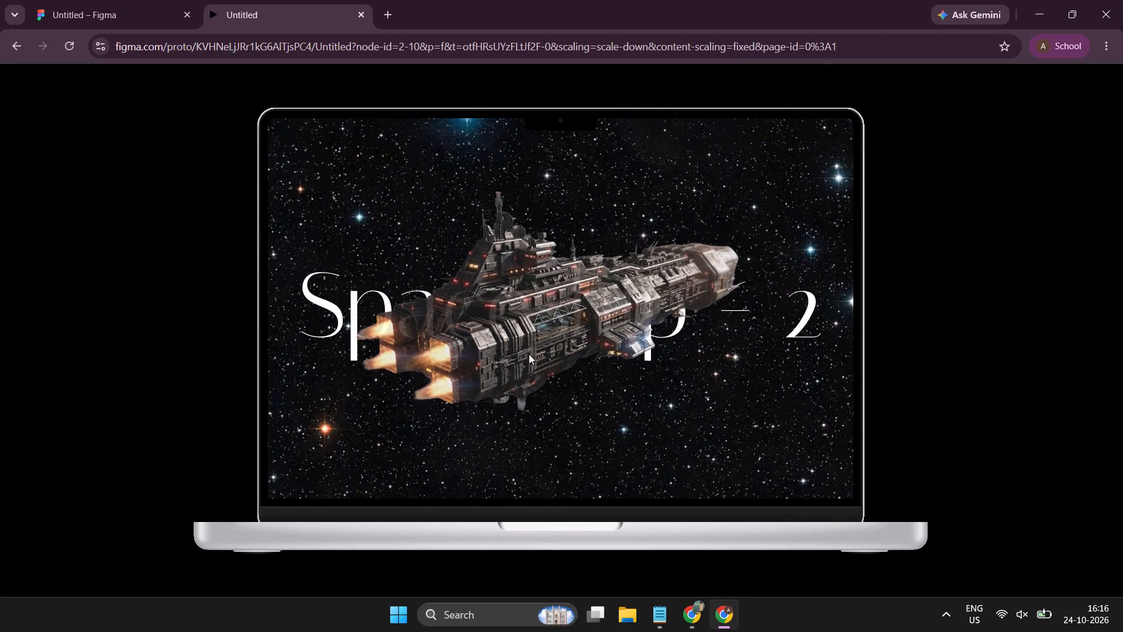
{"action": "key", "text": "Left"}
{"action": "key", "text": "Right"}
Return to the design file and delete the connection from image 8 in MacBook Pro 14" - 3 back to MacBook Pro 14" - 2.
{"action": "left_click", "coordinate": [117, 3]}
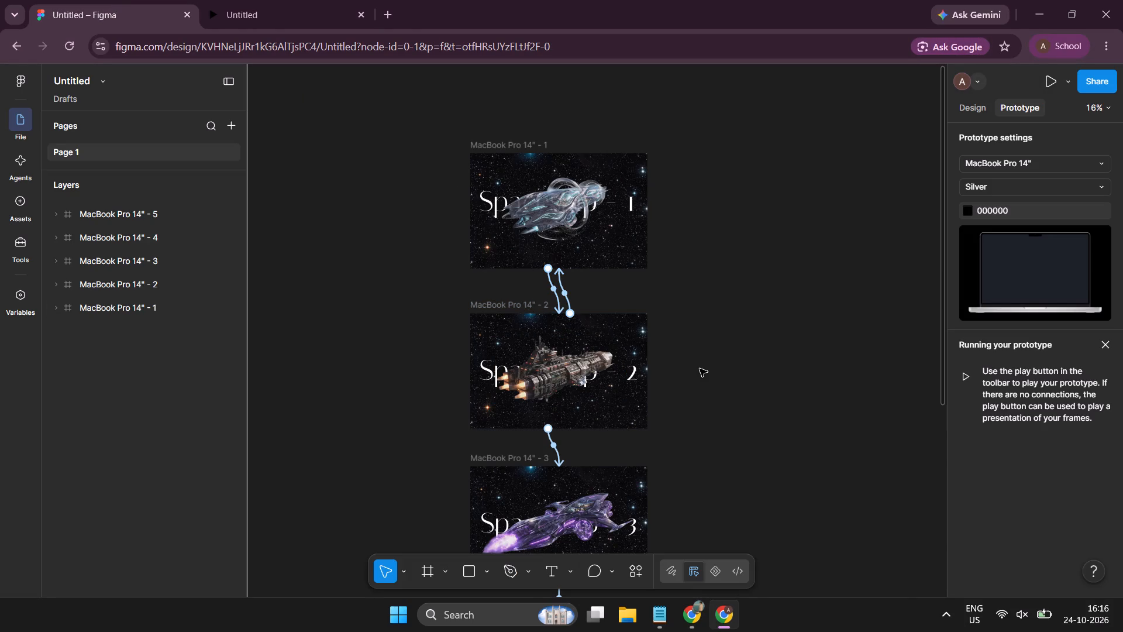
{"action": "scroll", "coordinate": [700, 369], "scroll_direction": "down", "scroll_amount": 1}
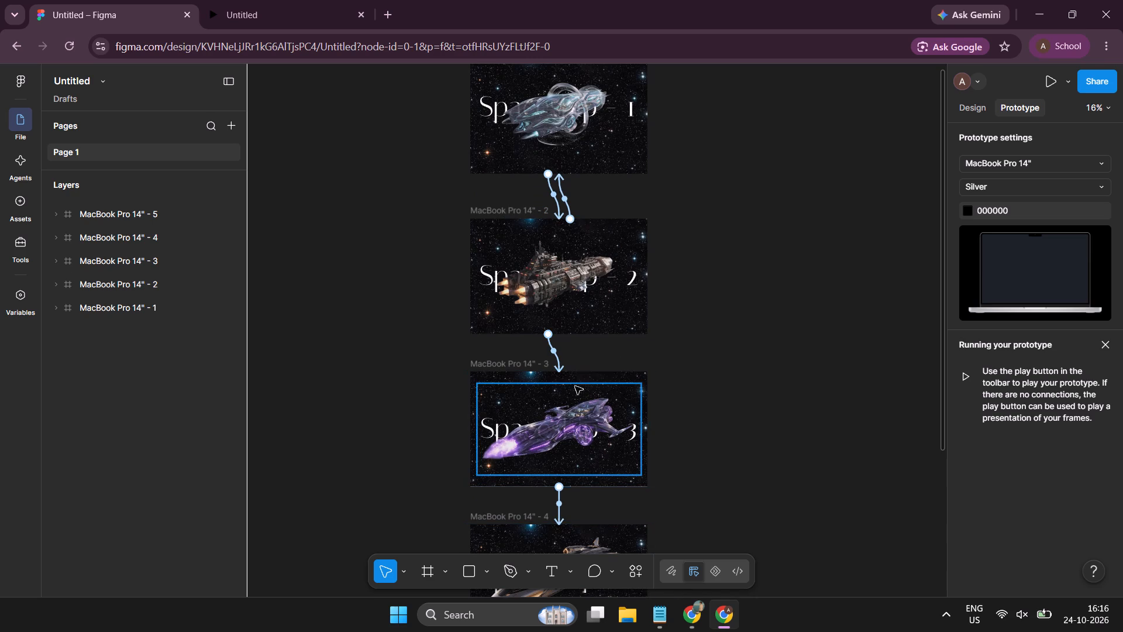
{"action": "left_click", "coordinate": [573, 378]}
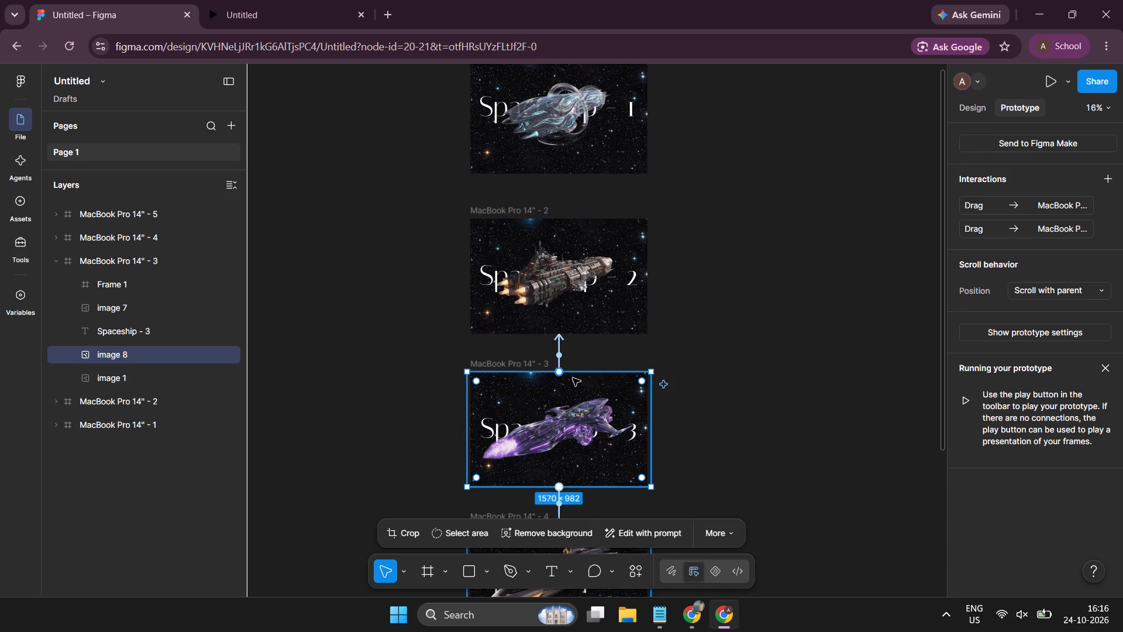
{"action": "left_click", "coordinate": [561, 347]}
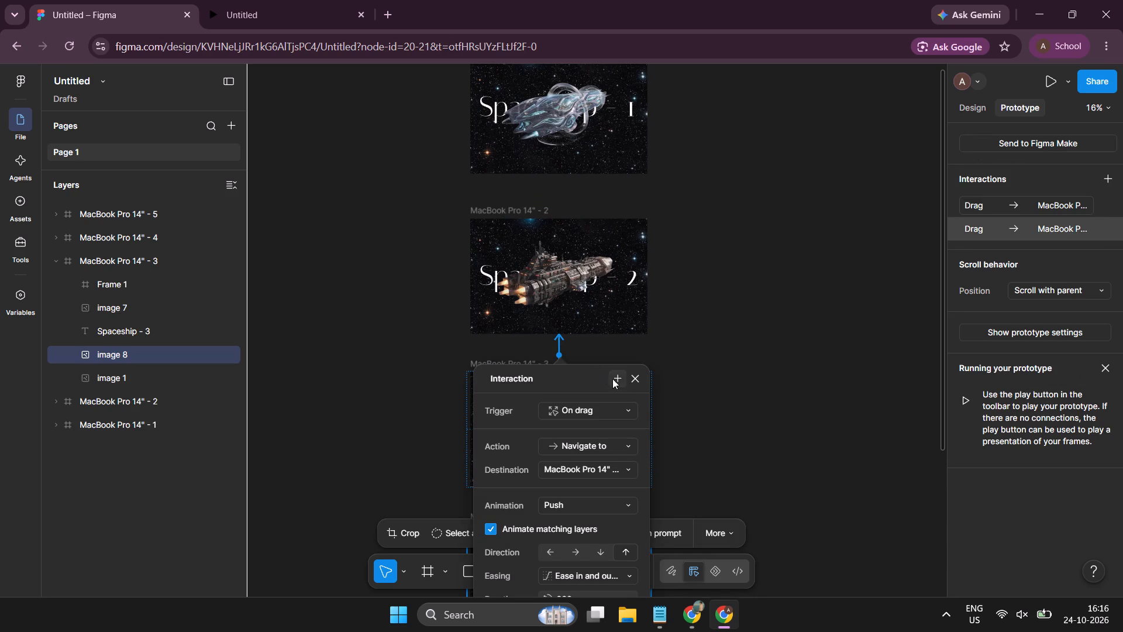
{"action": "left_click", "coordinate": [629, 379]}
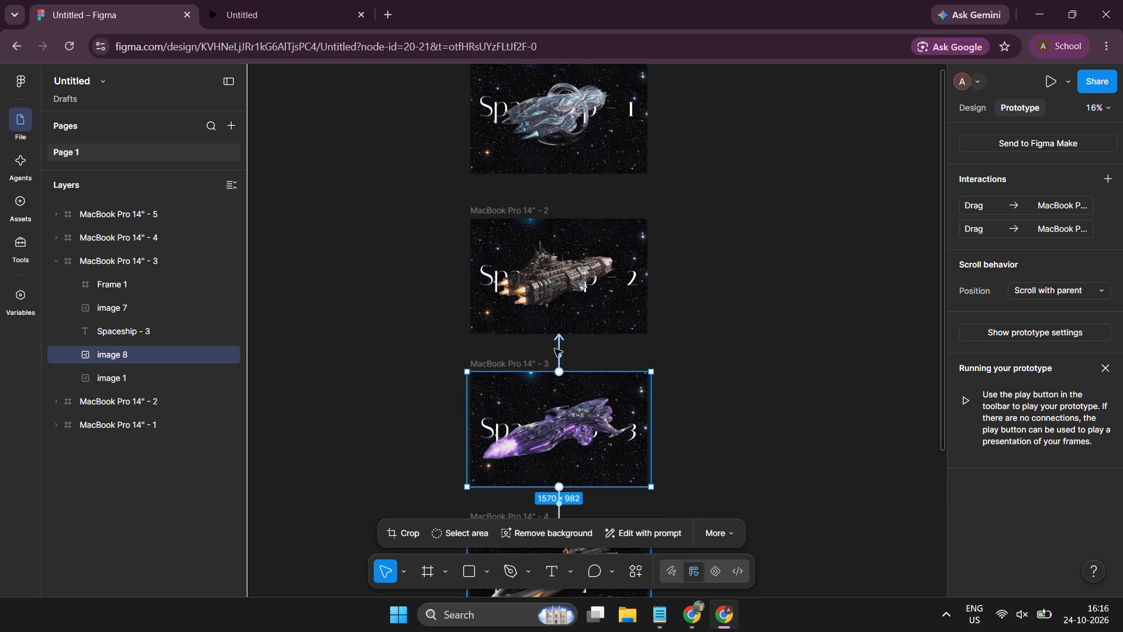
{"action": "left_click", "coordinate": [560, 351]}
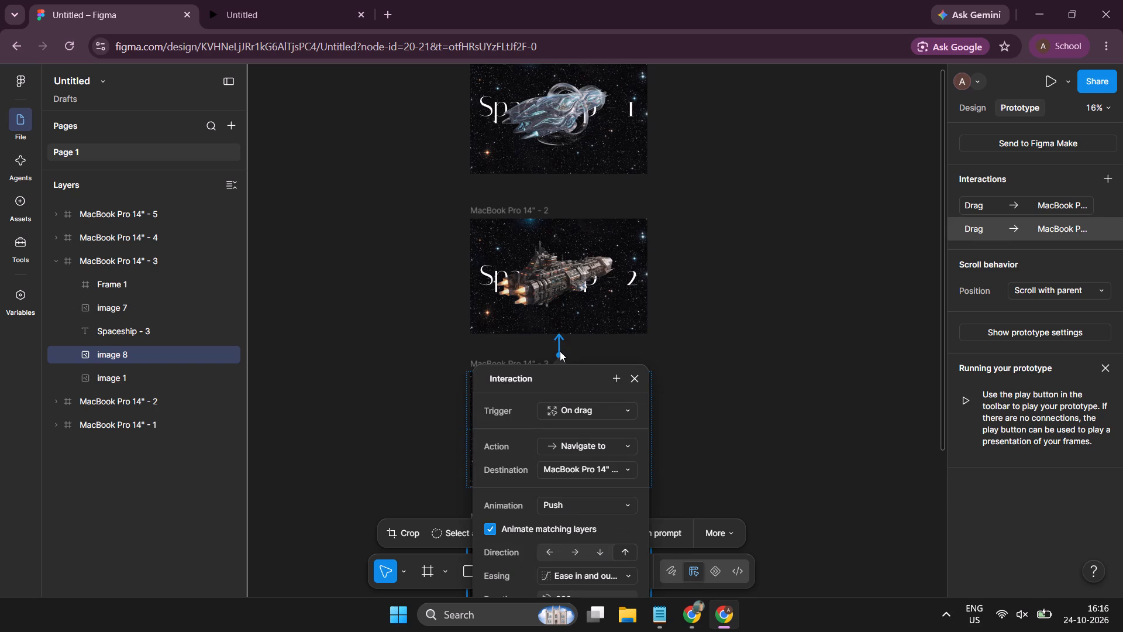
{"action": "key", "text": "Delete"}
{"action": "left_click", "coordinate": [770, 363]}
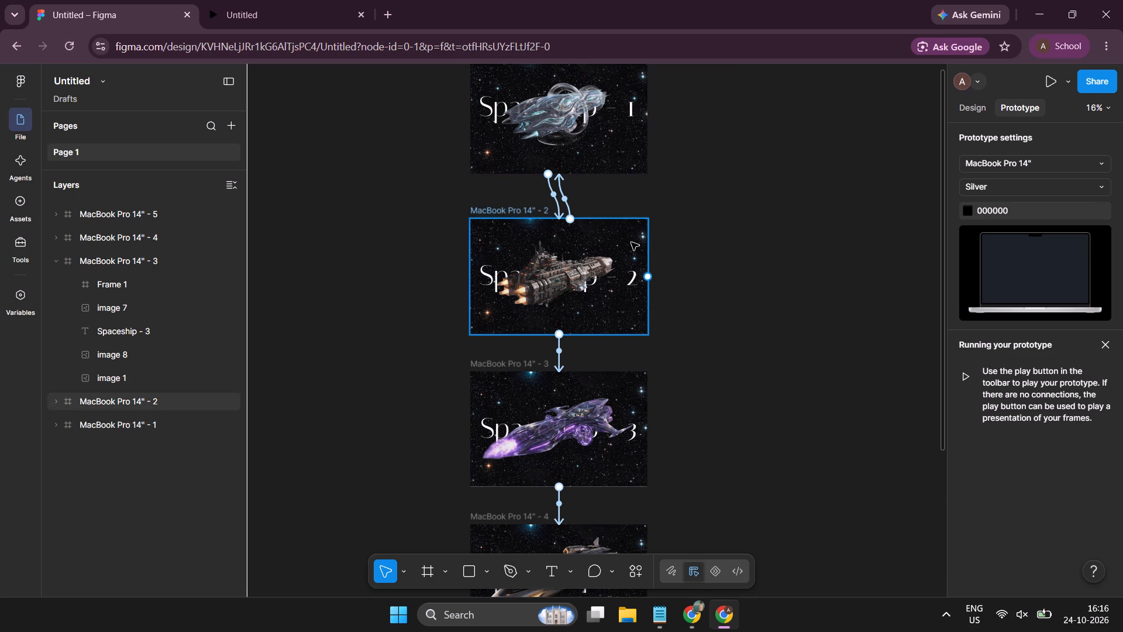
Examine the prototype interactions on MacBook Pro 14" - 1, MacBook Pro 14" - 2 and image 8 of MacBook Pro 14" - 3.
{"action": "left_click", "coordinate": [638, 169]}
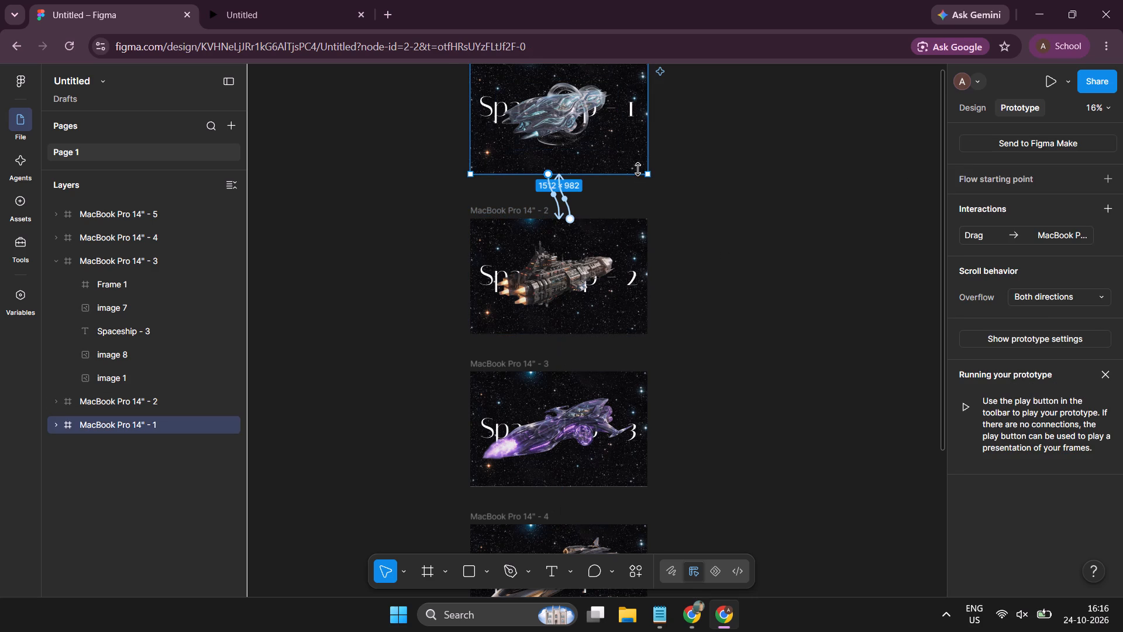
{"action": "left_click", "coordinate": [783, 269]}
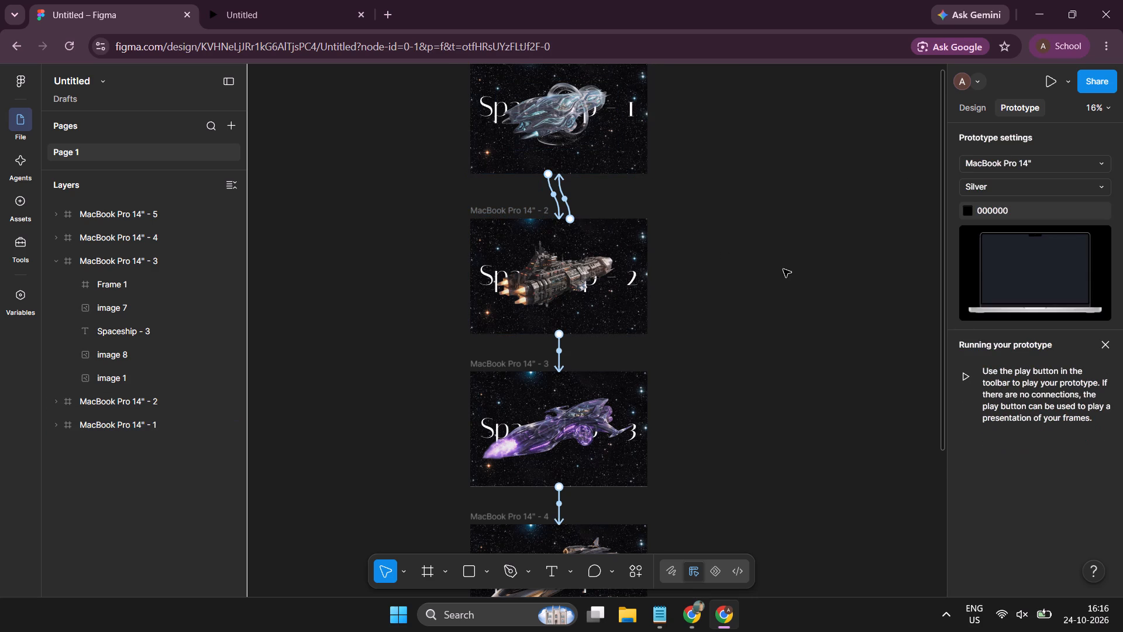
{"action": "scroll", "coordinate": [783, 269], "scroll_direction": "up", "scroll_amount": 1}
{"action": "left_click", "coordinate": [639, 218]}
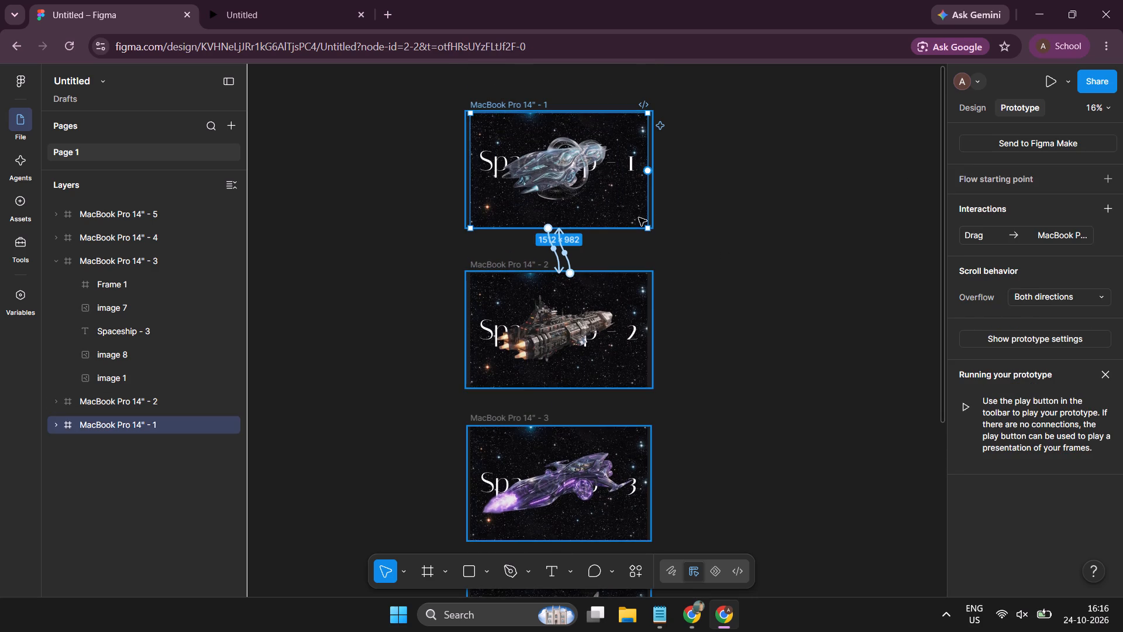
{"action": "left_click", "coordinate": [612, 377]}
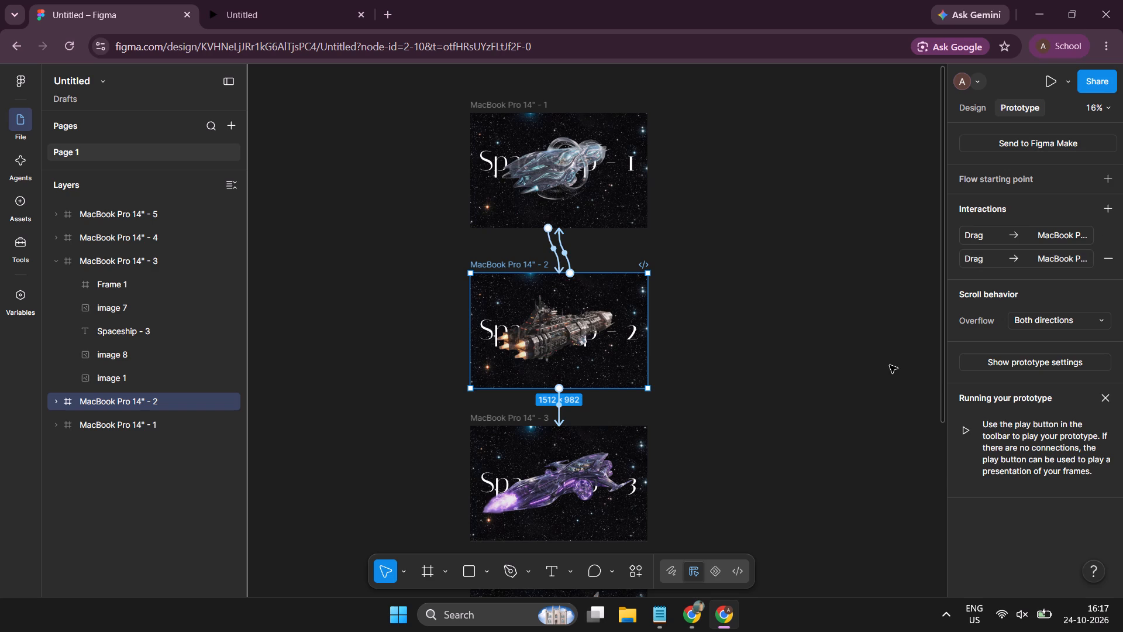
{"action": "left_click", "coordinate": [629, 535]}
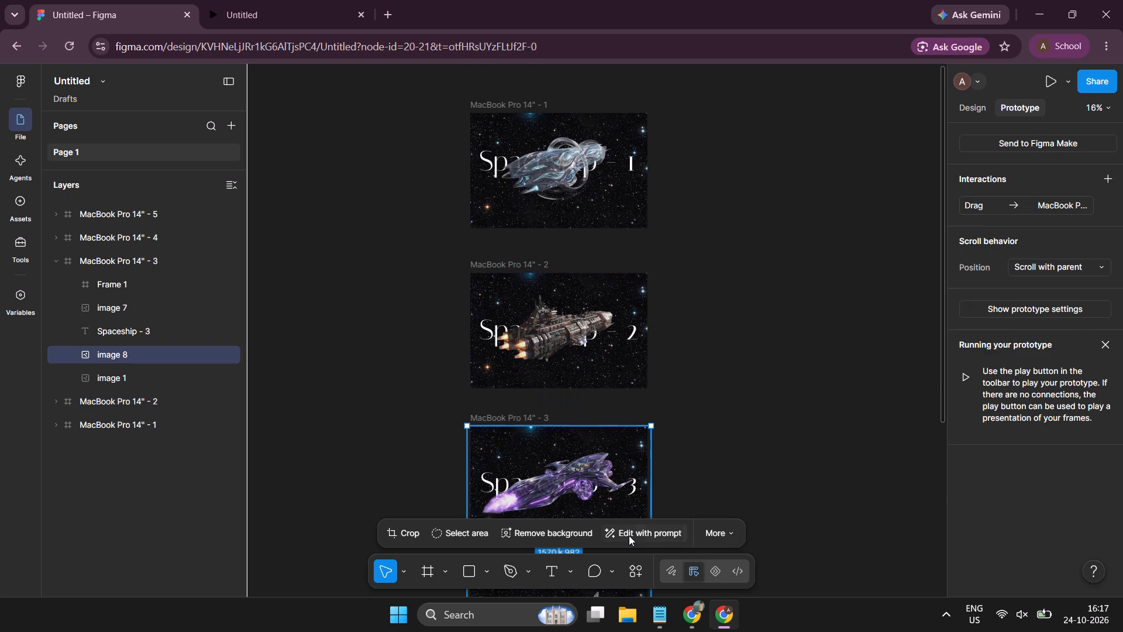
{"action": "scroll", "coordinate": [749, 502], "scroll_direction": "down", "scroll_amount": 2}
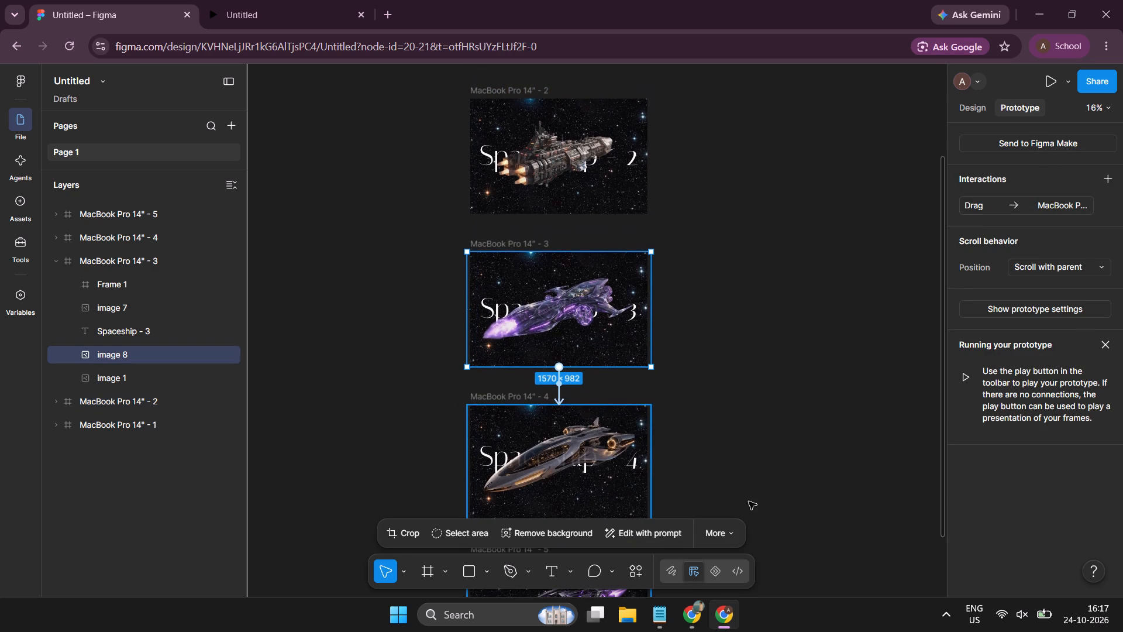
{"action": "left_click", "coordinate": [711, 262]}
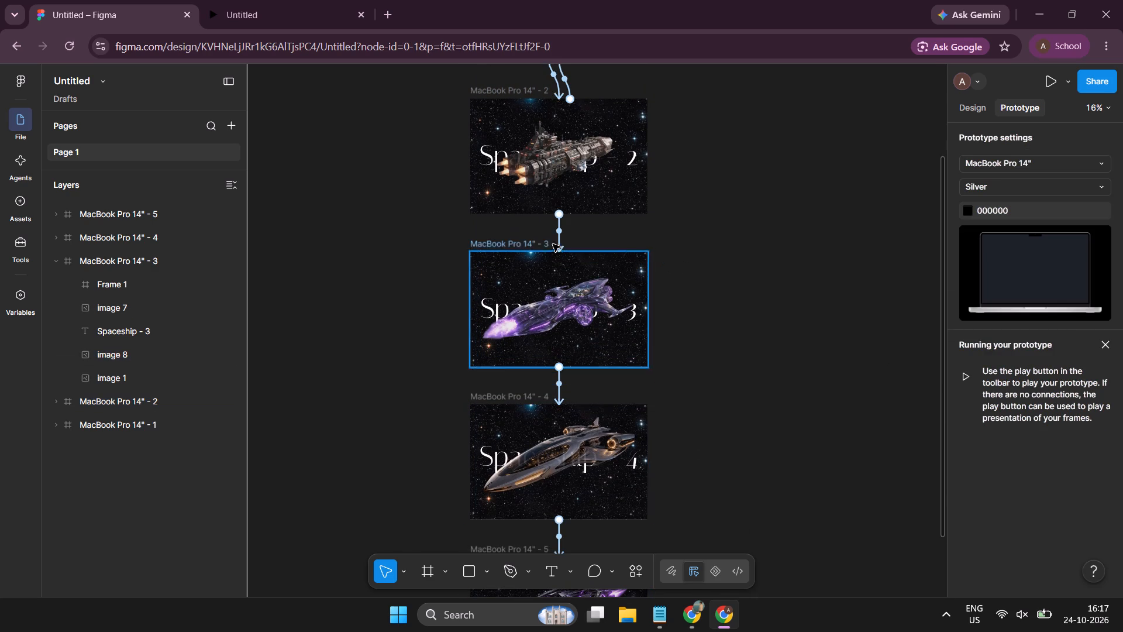
Connect image 8 in MacBook Pro 14" - 3 back to MacBook Pro 14" - 2 with an On drag trigger.
{"action": "left_click_drag", "start_coordinate": [557, 251], "coordinate": [578, 205]}
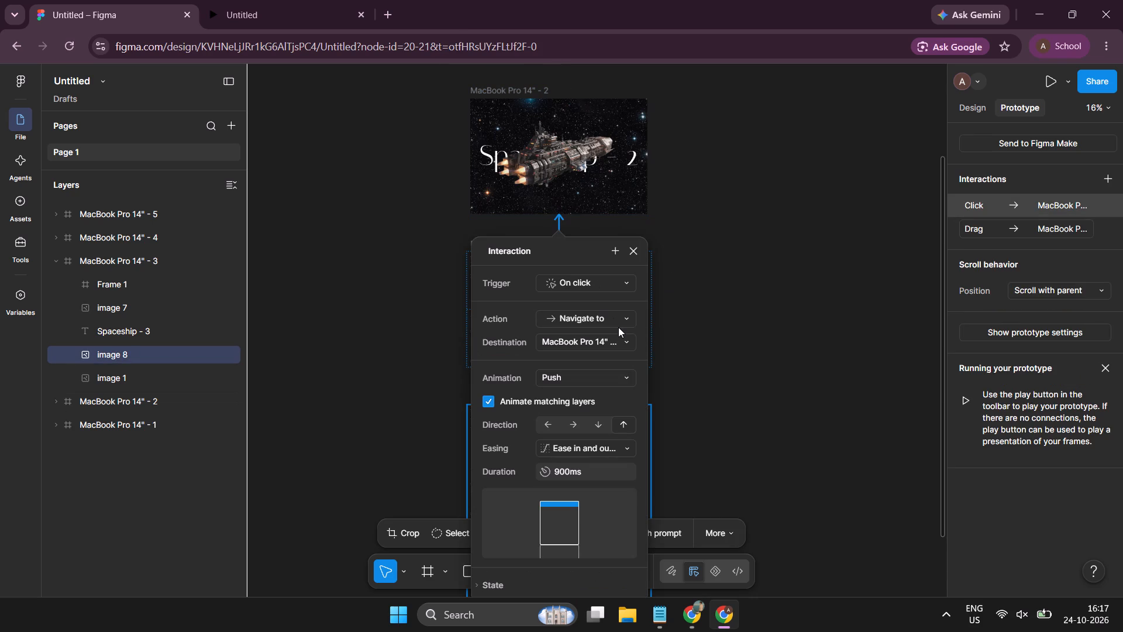
{"action": "left_click", "coordinate": [625, 284]}
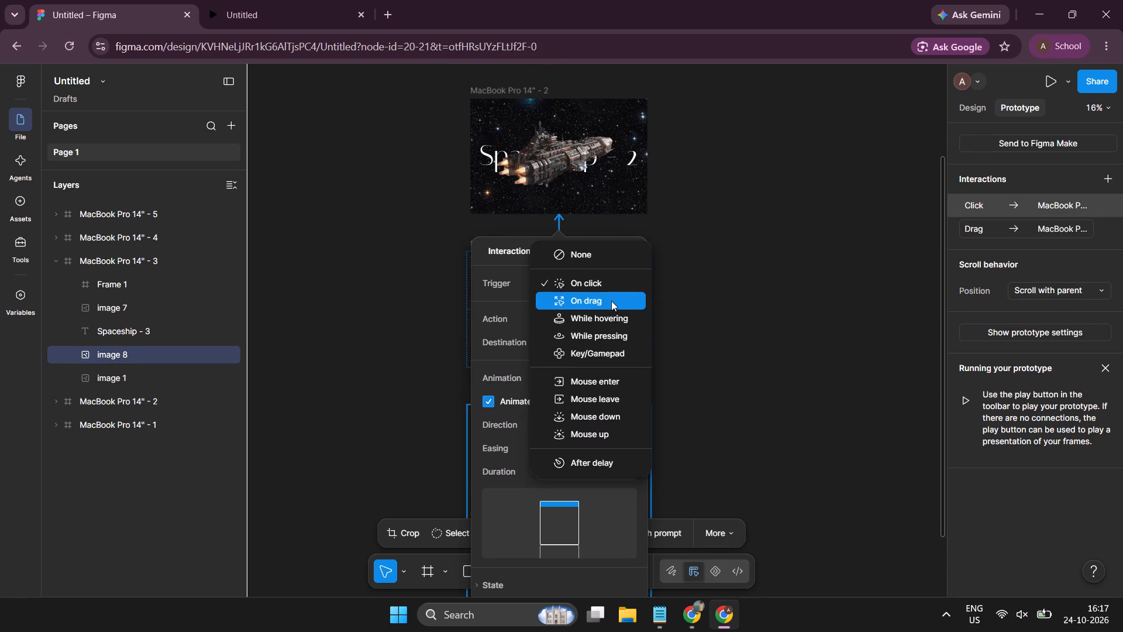
{"action": "left_click", "coordinate": [611, 301]}
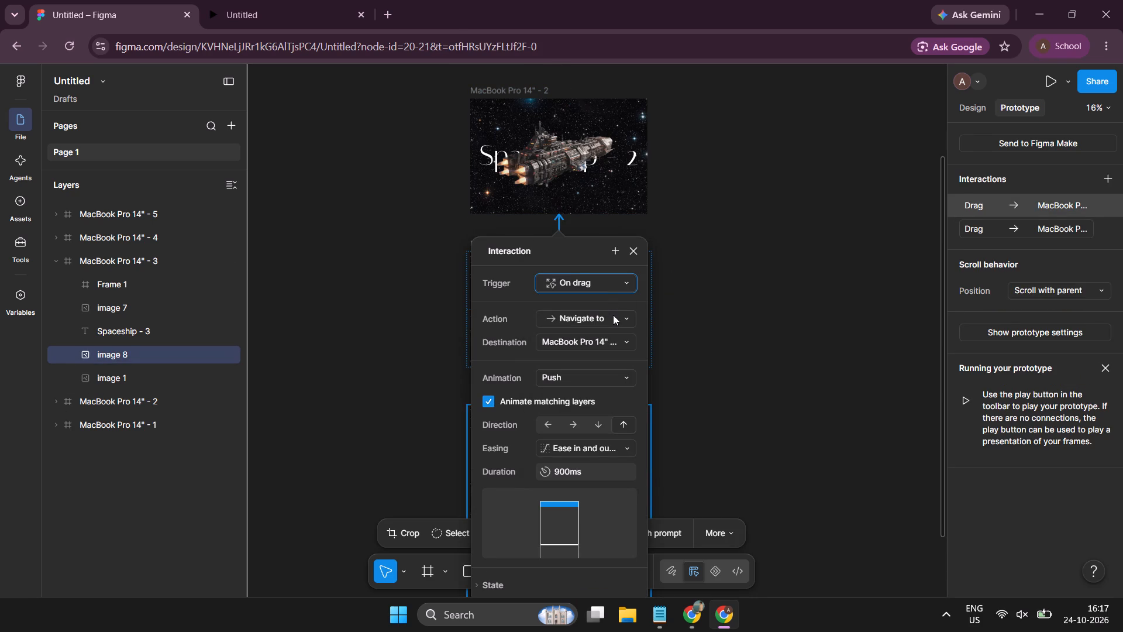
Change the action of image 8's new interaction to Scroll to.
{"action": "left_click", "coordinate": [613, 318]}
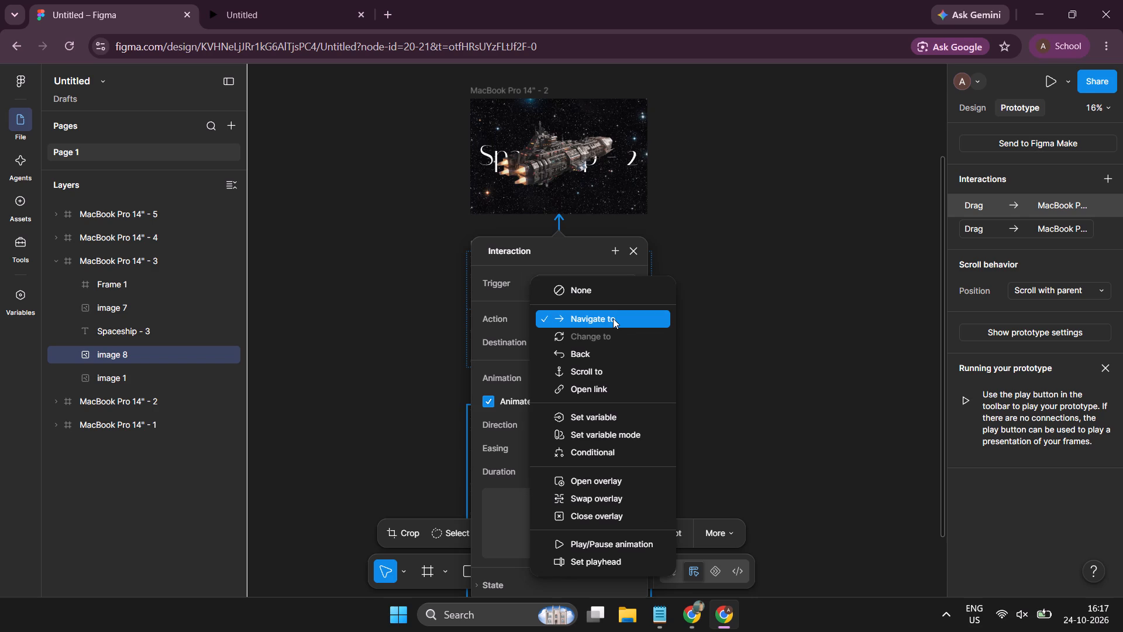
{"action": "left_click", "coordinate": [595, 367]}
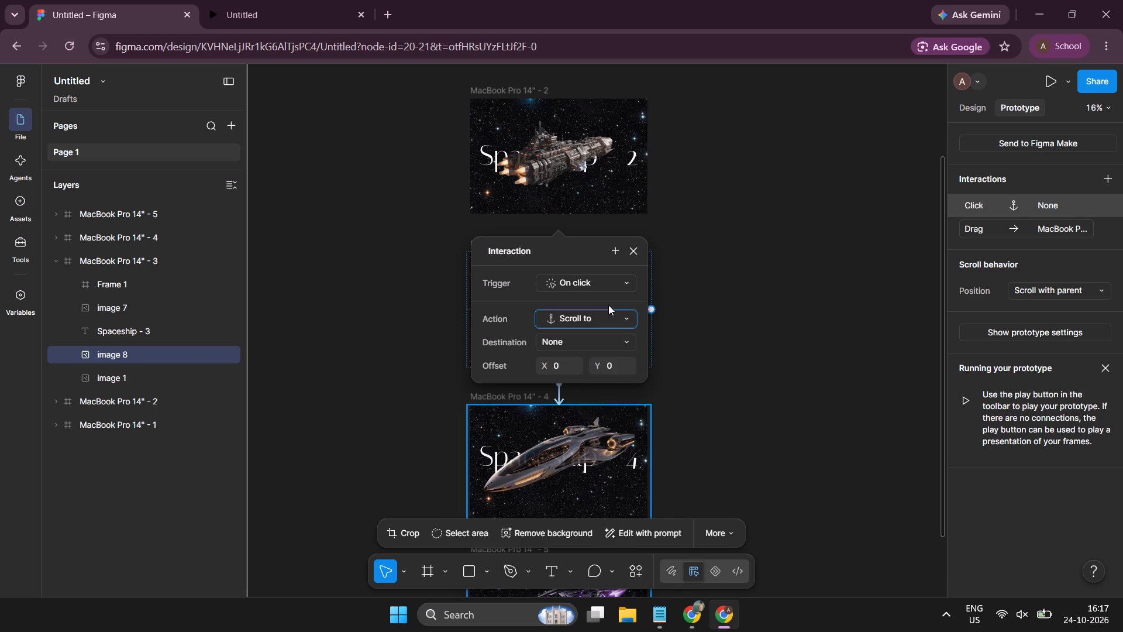
Set image 8's new interaction to navigate to MacBook Pro 14" - 4 with a Push animation in the upward direction.
{"action": "left_click", "coordinate": [605, 315]}
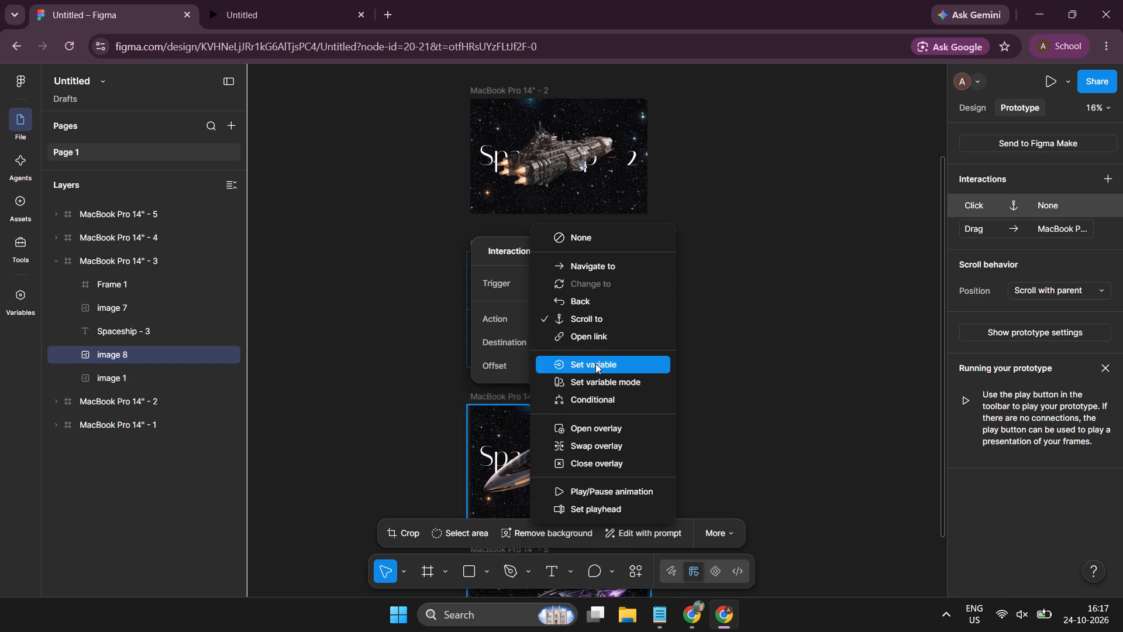
{"action": "left_click", "coordinate": [597, 266]}
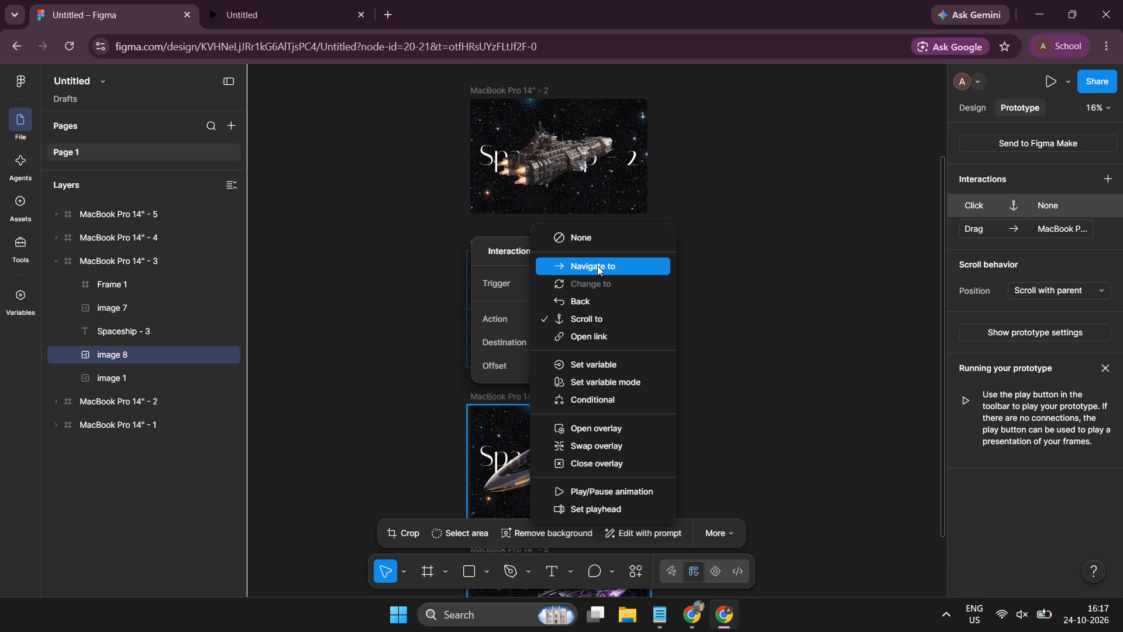
{"action": "left_click", "coordinate": [581, 344]}
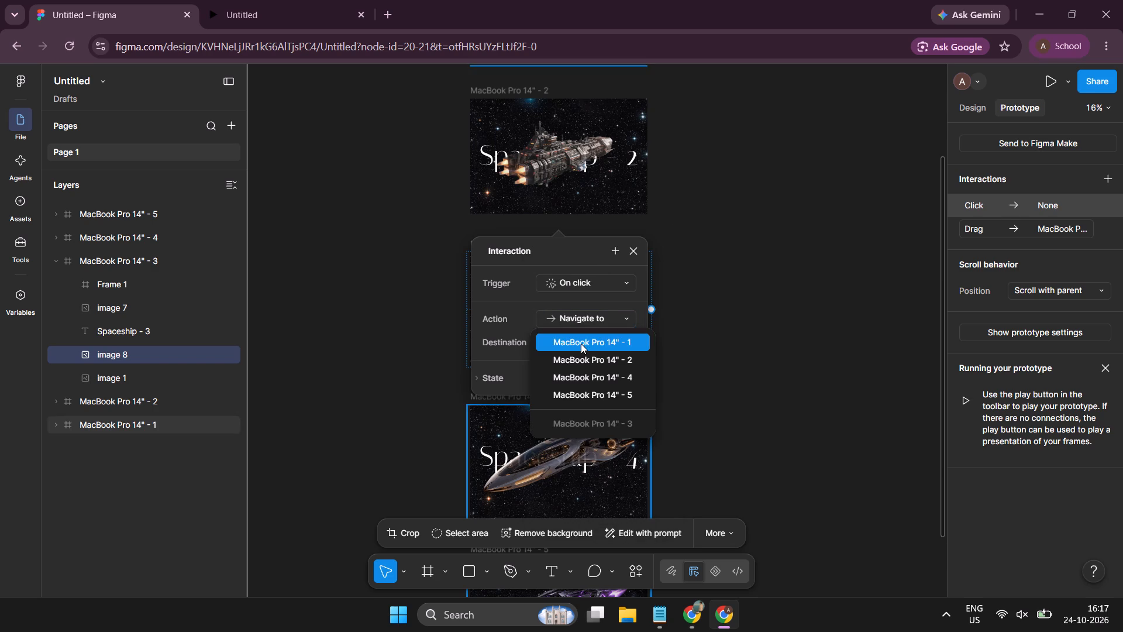
{"action": "left_click", "coordinate": [593, 378]}
{"action": "left_click", "coordinate": [604, 374]}
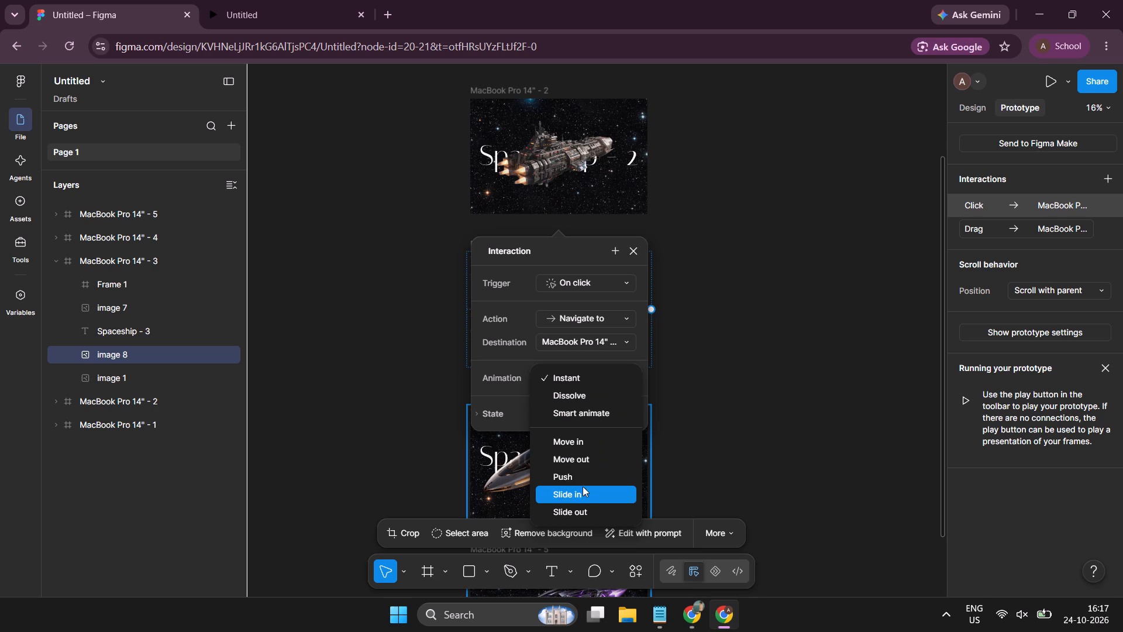
{"action": "left_click", "coordinate": [585, 476]}
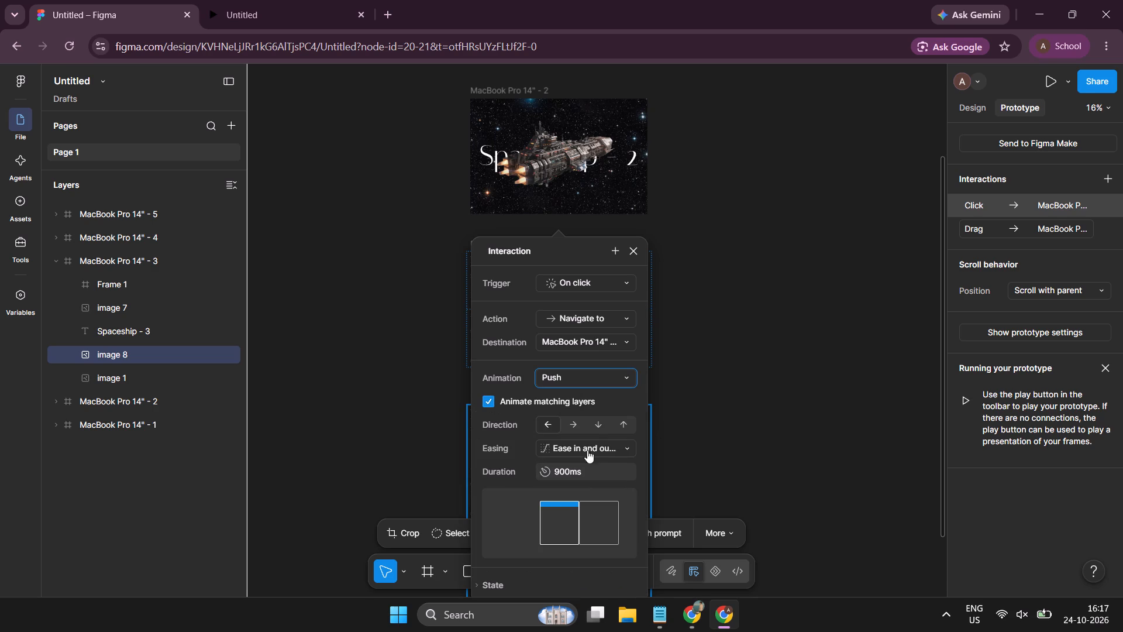
{"action": "left_click", "coordinate": [623, 426]}
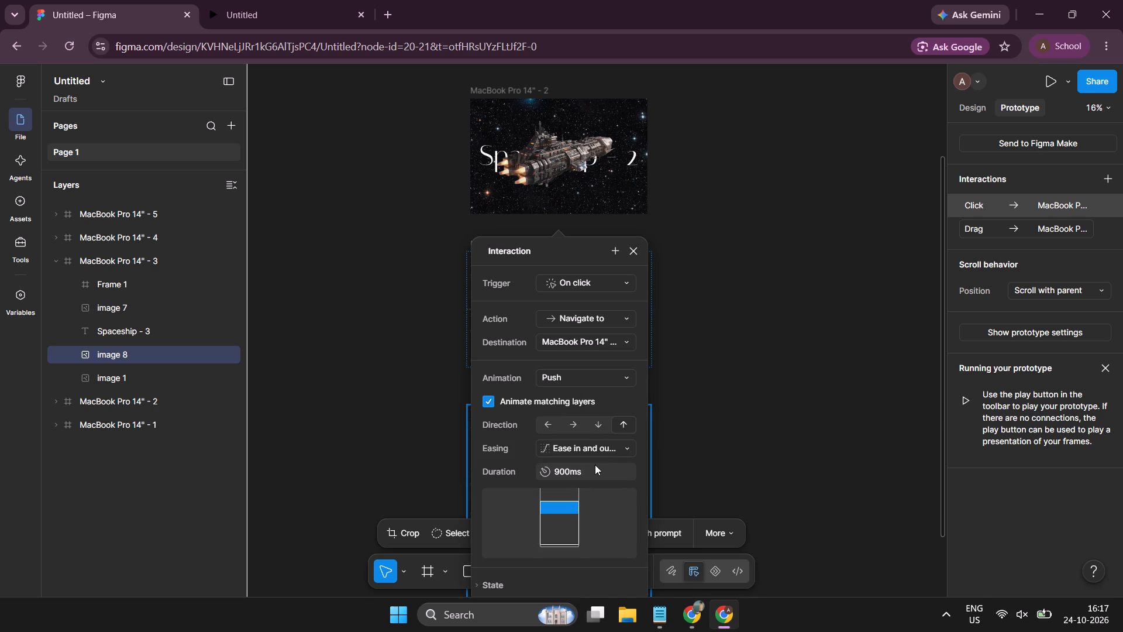
{"action": "left_click", "coordinate": [709, 424]}
Review the connections across the five spaceship frames, including the interactions on MacBook Pro 14" - 2 and image 8.
{"action": "scroll", "coordinate": [709, 424], "scroll_direction": "up", "scroll_amount": 1}
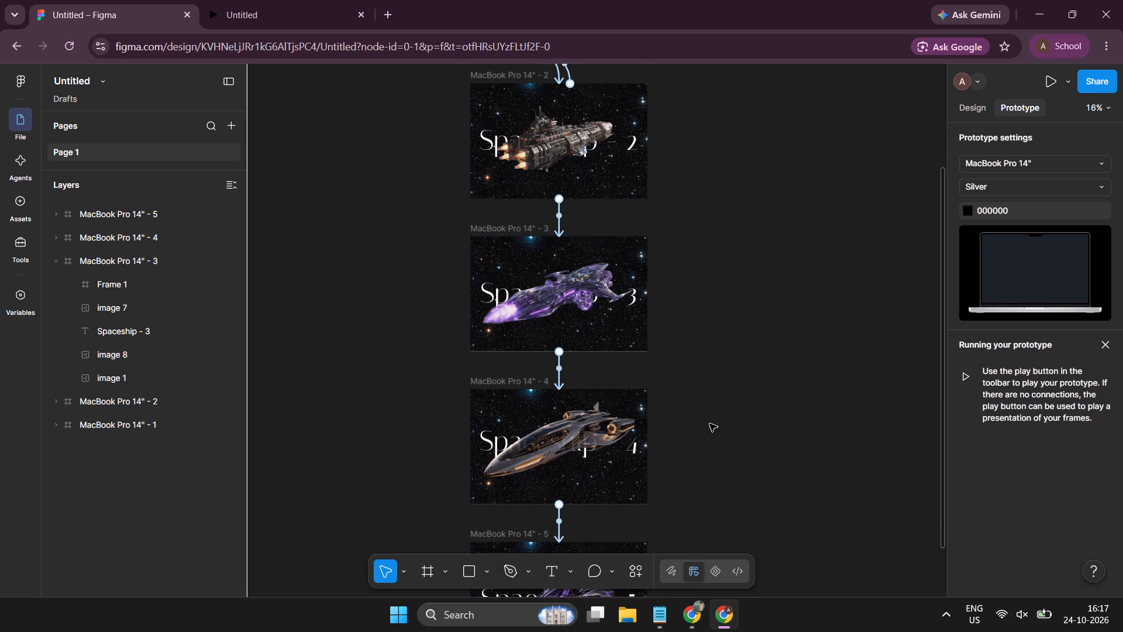
{"action": "scroll", "coordinate": [709, 424], "scroll_direction": "up", "scroll_amount": 1}
{"action": "scroll", "coordinate": [709, 424], "scroll_direction": "down", "scroll_amount": 3}
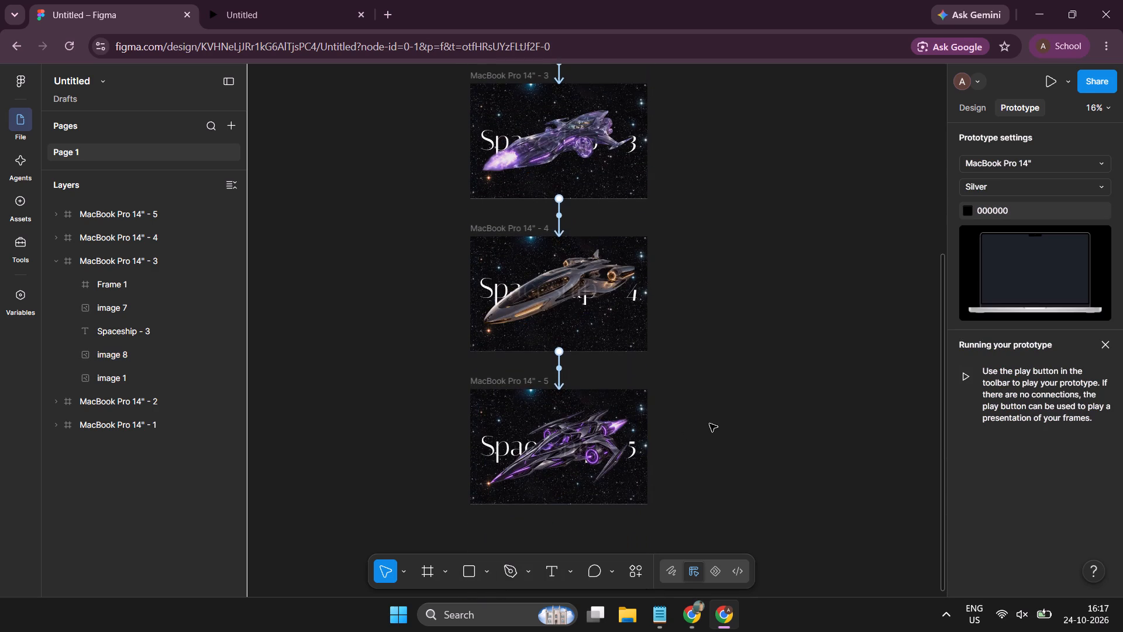
{"action": "scroll", "coordinate": [709, 424], "scroll_direction": "up", "scroll_amount": 3}
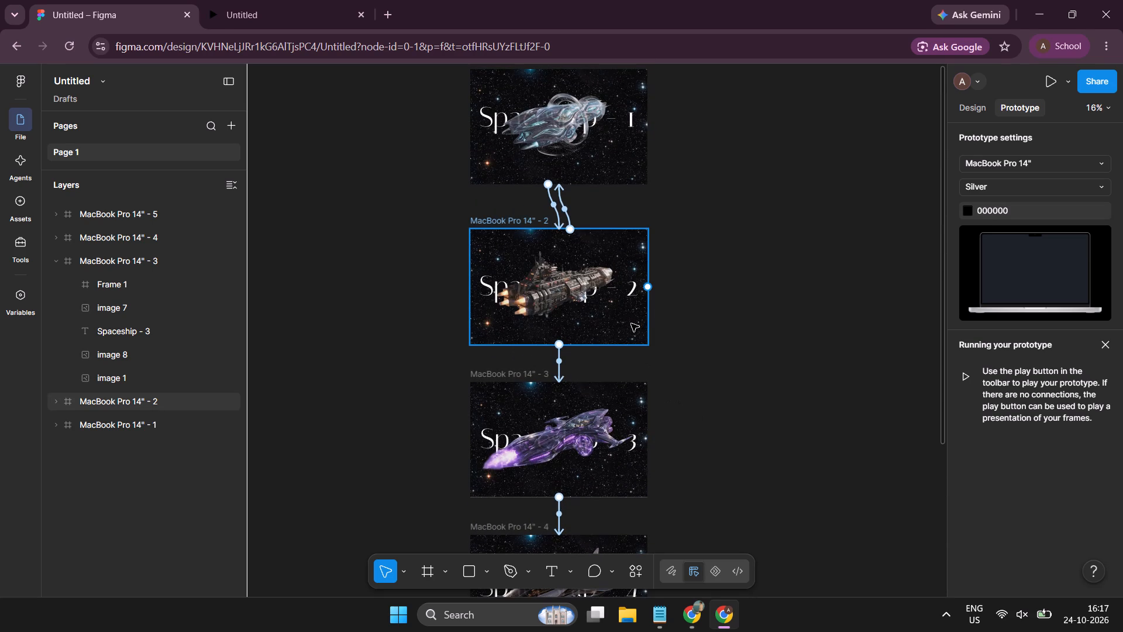
{"action": "left_click", "coordinate": [636, 335]}
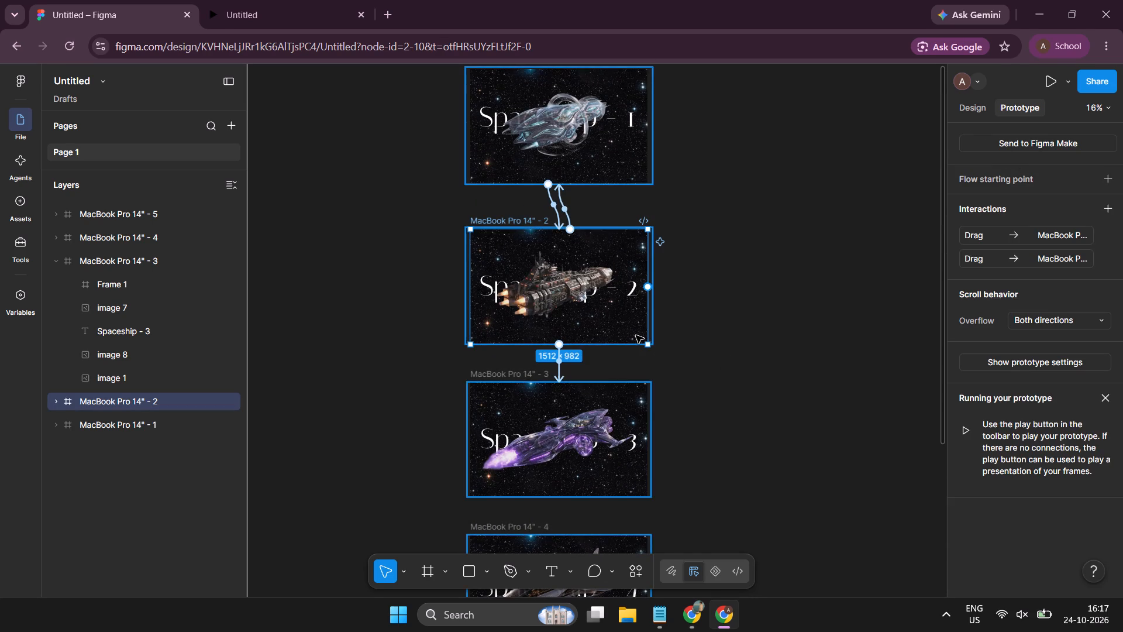
{"action": "left_click", "coordinate": [628, 390]}
{"action": "scroll", "coordinate": [750, 391], "scroll_direction": "down", "scroll_amount": 2}
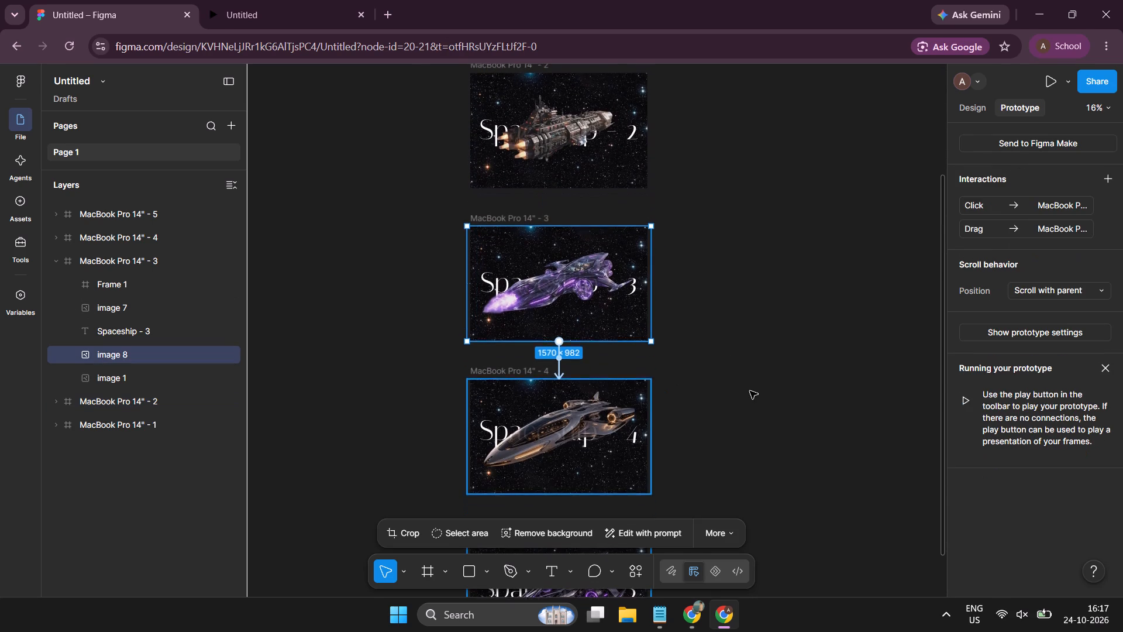
{"action": "left_click", "coordinate": [750, 391]}
{"action": "scroll", "coordinate": [750, 391], "scroll_direction": "down", "scroll_amount": 3}
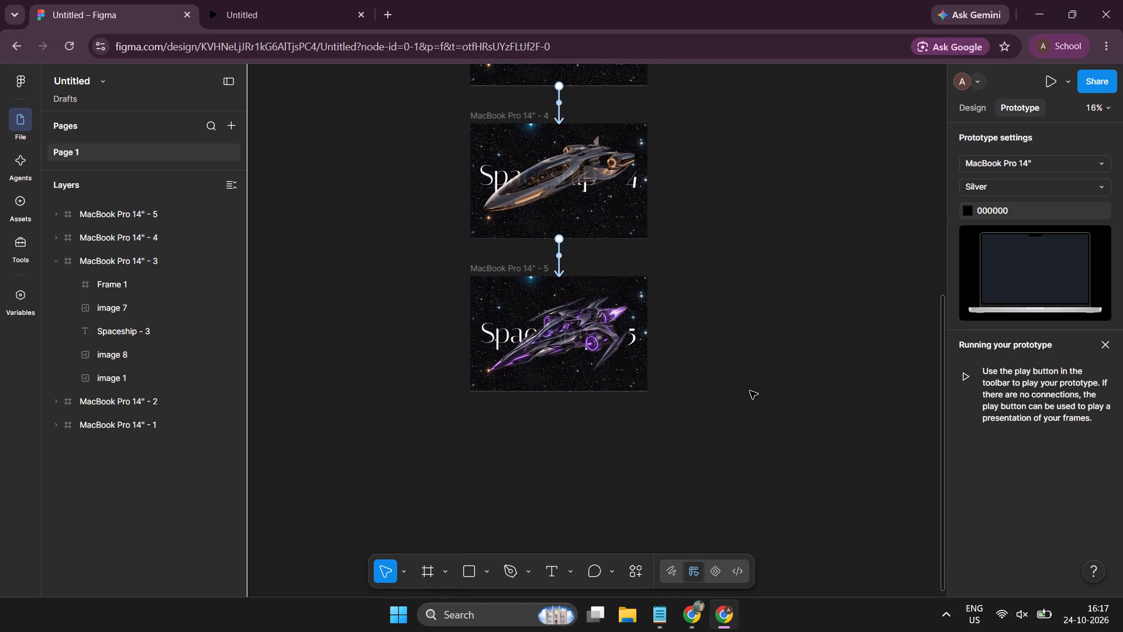
{"action": "scroll", "coordinate": [750, 391], "scroll_direction": "up", "scroll_amount": 6}
{"action": "scroll", "coordinate": [750, 391], "scroll_direction": "down", "scroll_amount": 1}
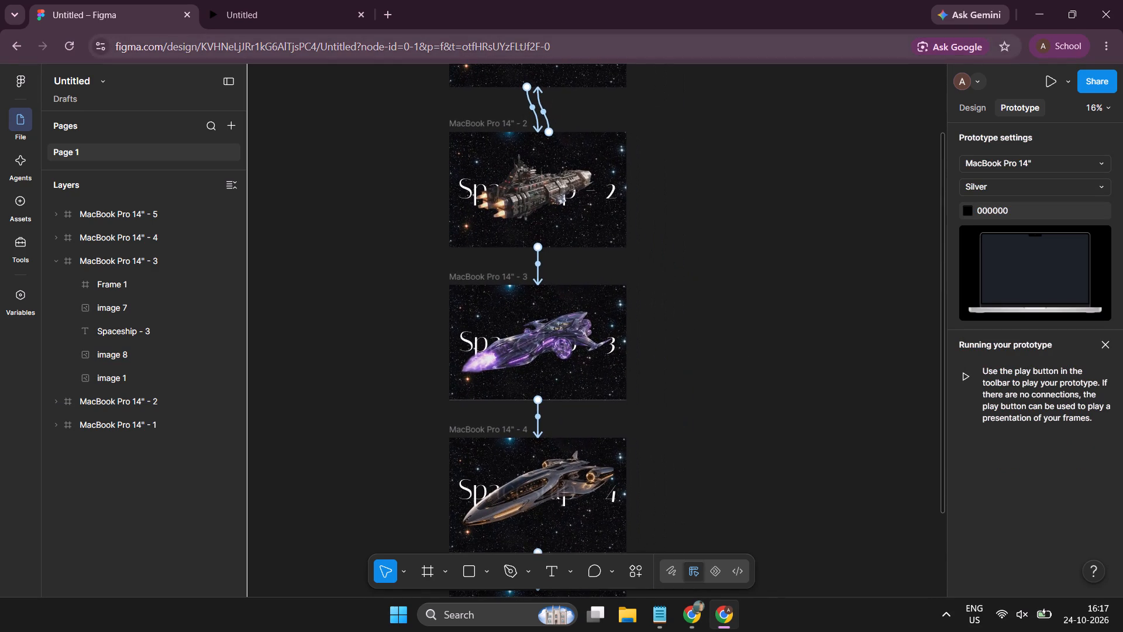
Switch to the prototype preview and step forward and back through all five spaceship frames to check the transitions.
{"action": "left_click", "coordinate": [268, 0]}
{"action": "key", "text": "Left"}
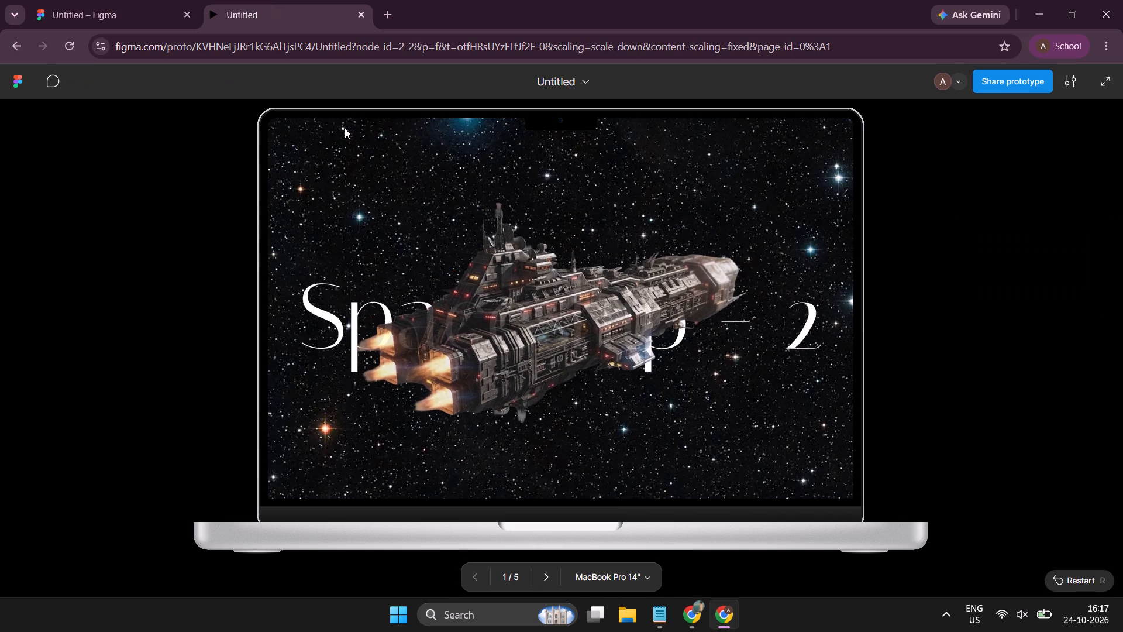
{"action": "key", "text": "Right"}
{"action": "key", "text": "Right"}
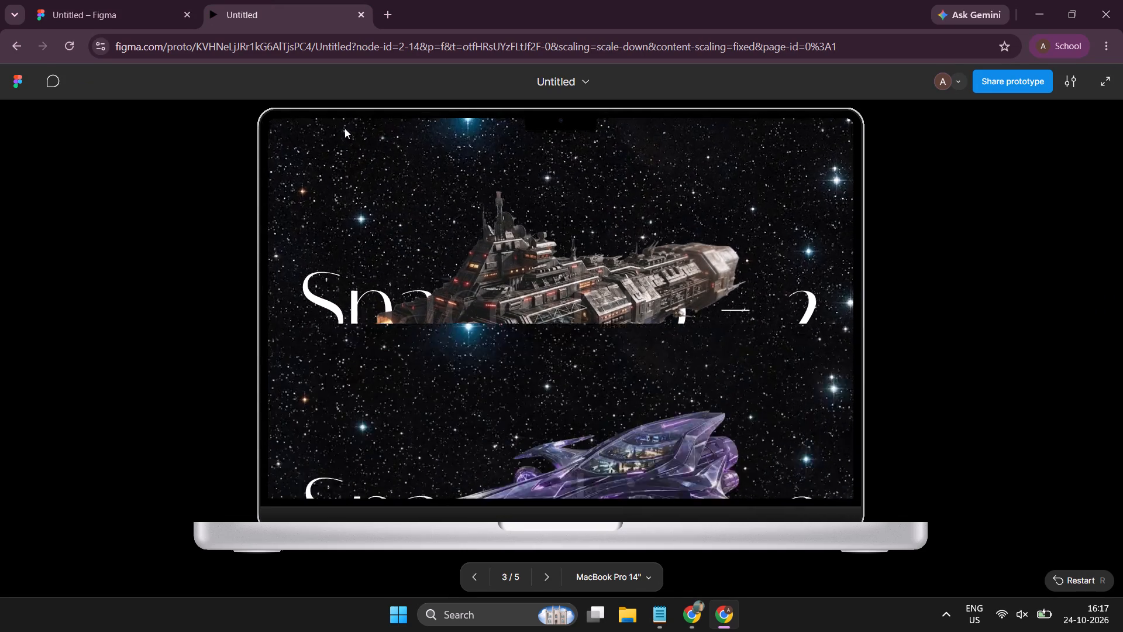
{"action": "key", "text": "Right"}
{"action": "key", "text": "Right"}
{"action": "key", "text": "Right"}
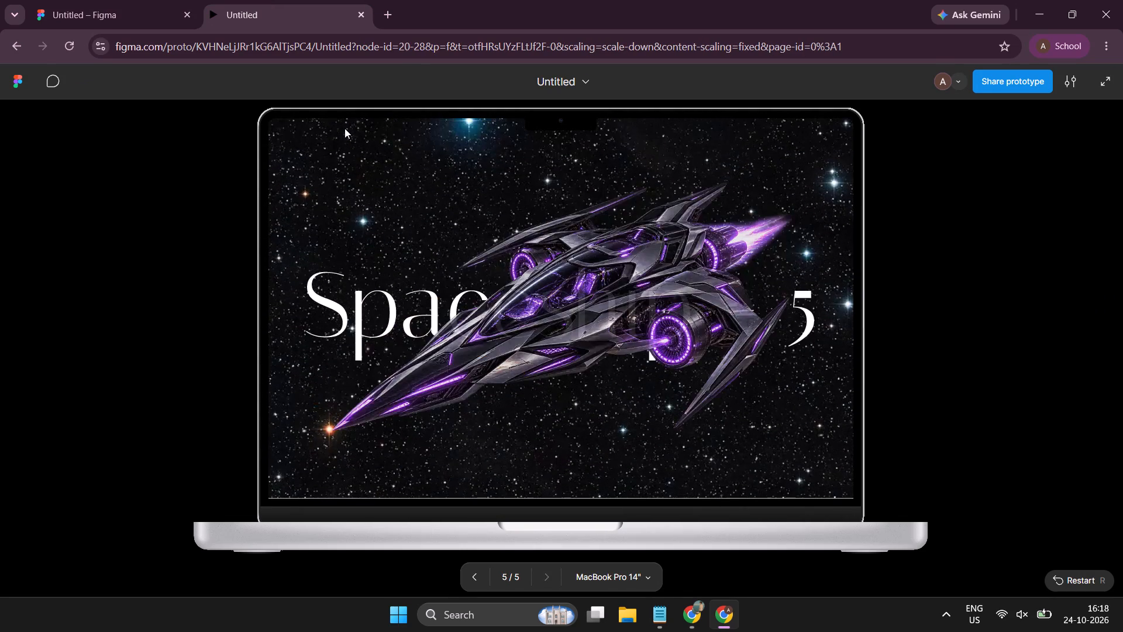
{"action": "key", "text": "Left"}
{"action": "key", "text": "Left"}
{"action": "key", "text": "Left"}
{"action": "key", "text": "Left"}
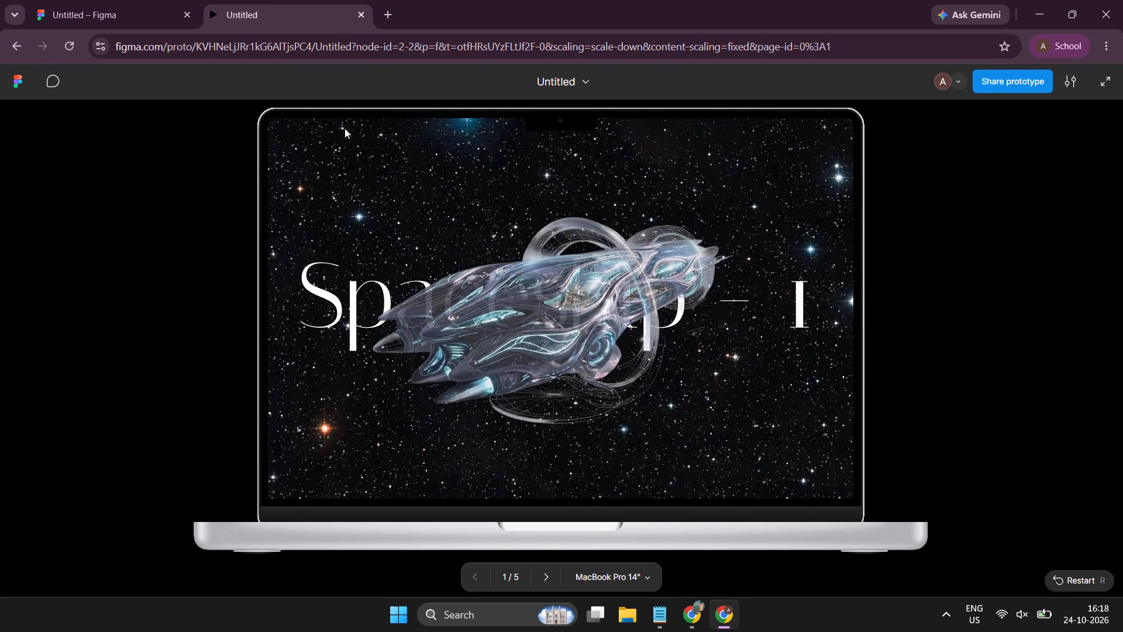
{"action": "key", "text": "Left"}
{"action": "key", "text": "Right"}
{"action": "key", "text": "Right"}
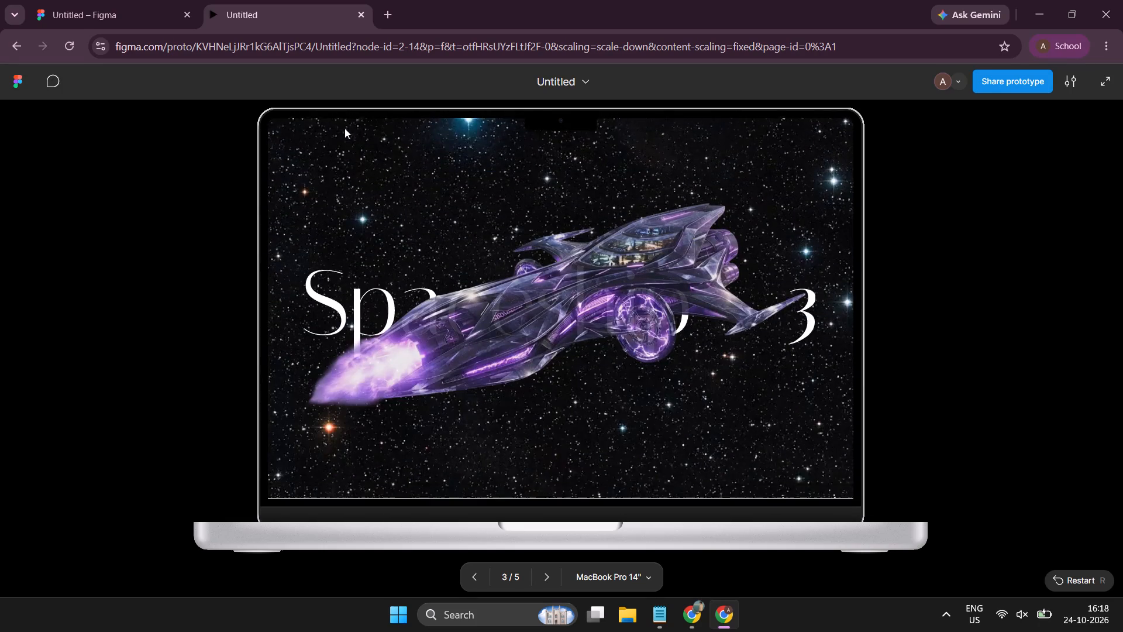
{"action": "key", "text": "Right"}
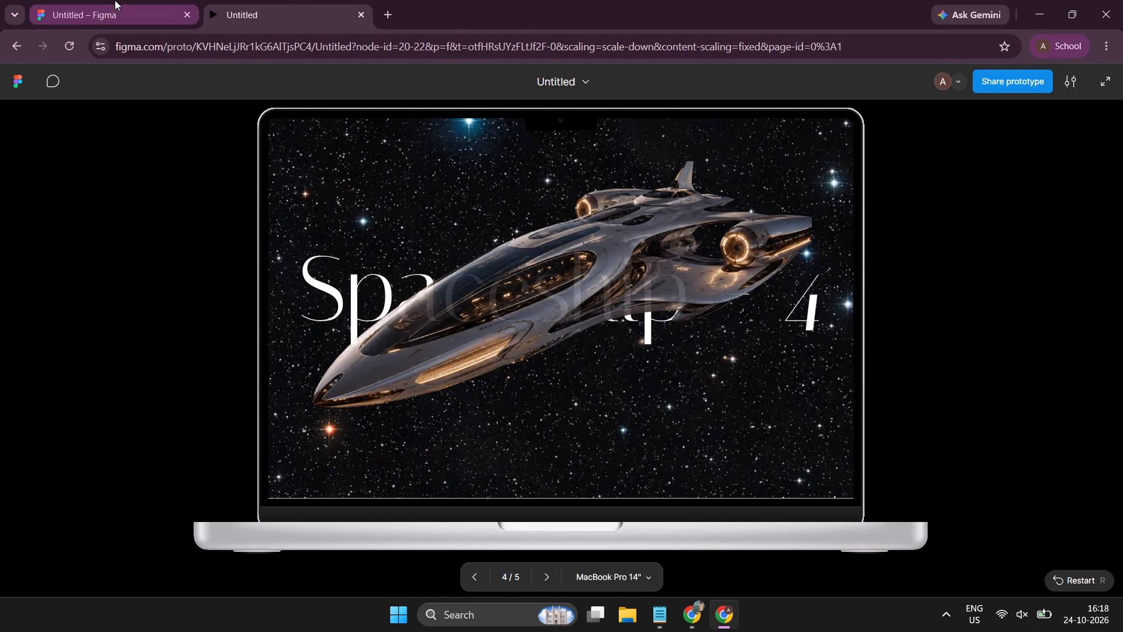
Return to the design file and set the connection from image 8 to MacBook Pro 14" - 4 to an On drag trigger.
{"action": "left_click", "coordinate": [115, 0]}
{"action": "scroll", "coordinate": [758, 446], "scroll_direction": "down", "scroll_amount": 1}
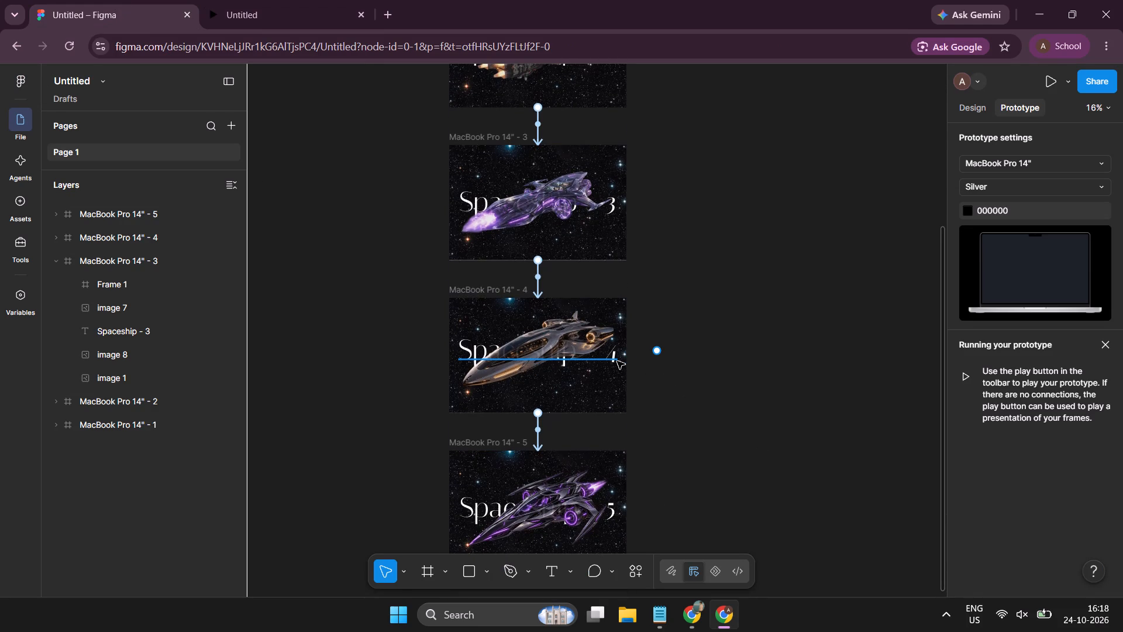
{"action": "left_click", "coordinate": [535, 272]}
{"action": "left_click", "coordinate": [594, 342]}
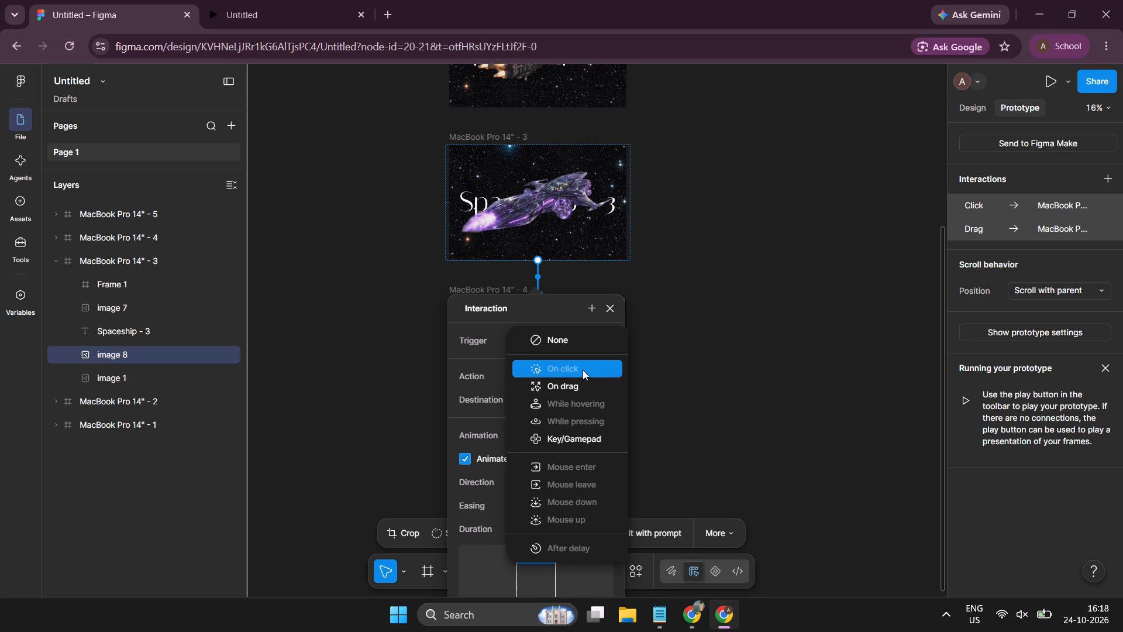
{"action": "left_click", "coordinate": [573, 384]}
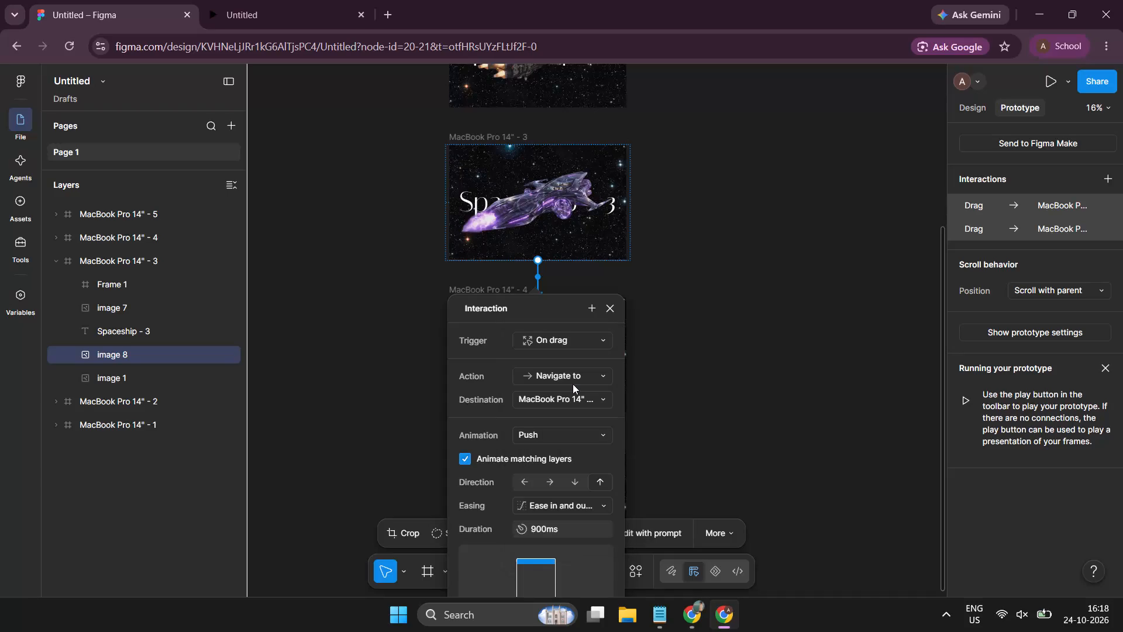
{"action": "scroll", "coordinate": [573, 384], "scroll_direction": "down", "scroll_amount": 1}
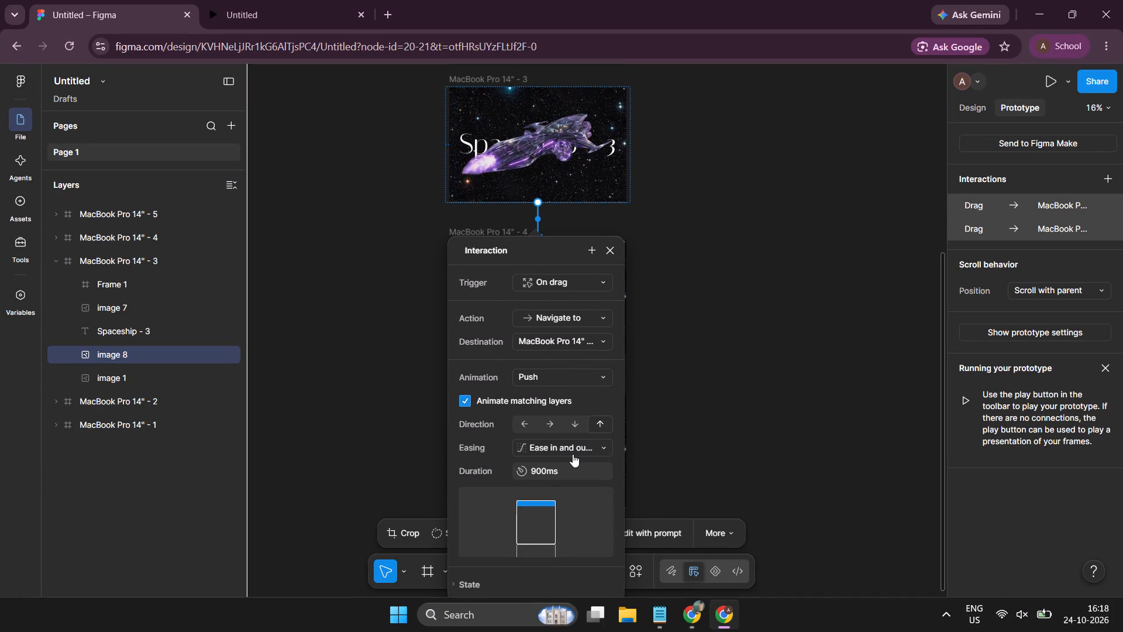
Review the interaction settings of the connections from image 8 and from MacBook Pro 14" - 4 to MacBook Pro 14" - 5.
{"action": "scroll", "coordinate": [573, 455], "scroll_direction": "down", "scroll_amount": 1}
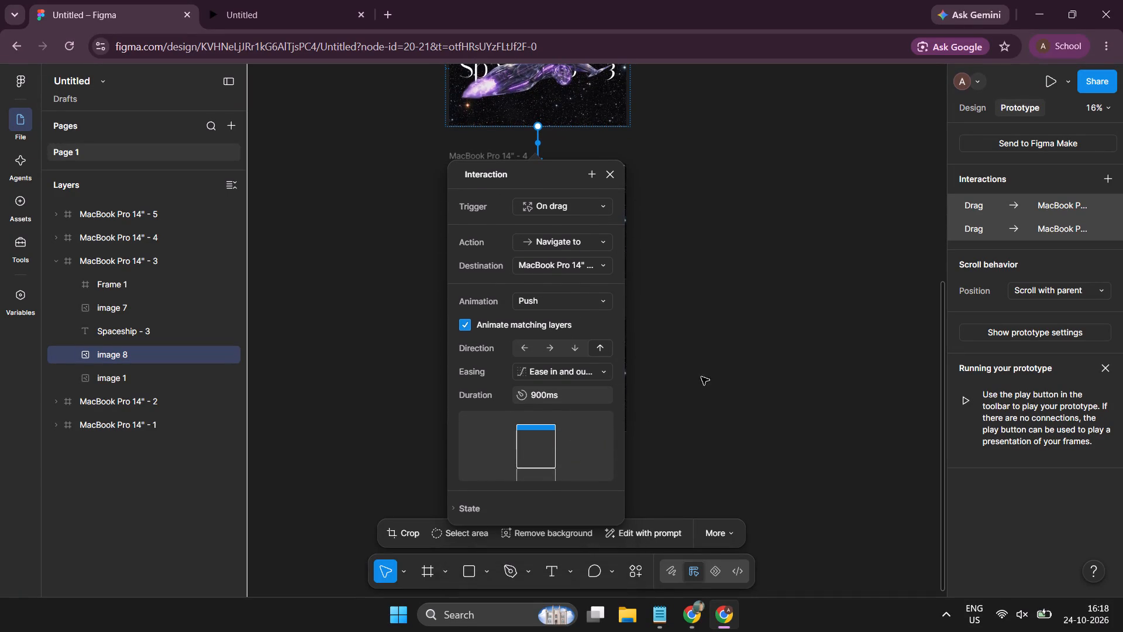
{"action": "scroll", "coordinate": [557, 377], "scroll_direction": "down", "scroll_amount": 3}
{"action": "scroll", "coordinate": [557, 377], "scroll_direction": "up", "scroll_amount": 4}
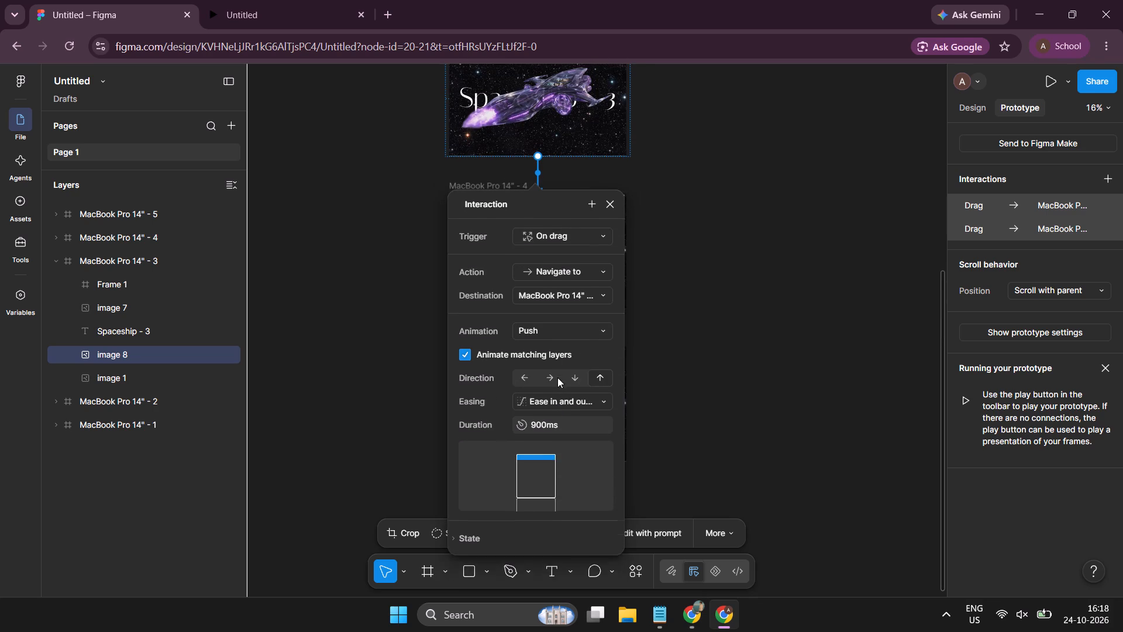
{"action": "scroll", "coordinate": [557, 377], "scroll_direction": "up", "scroll_amount": 1}
{"action": "left_click", "coordinate": [756, 311]}
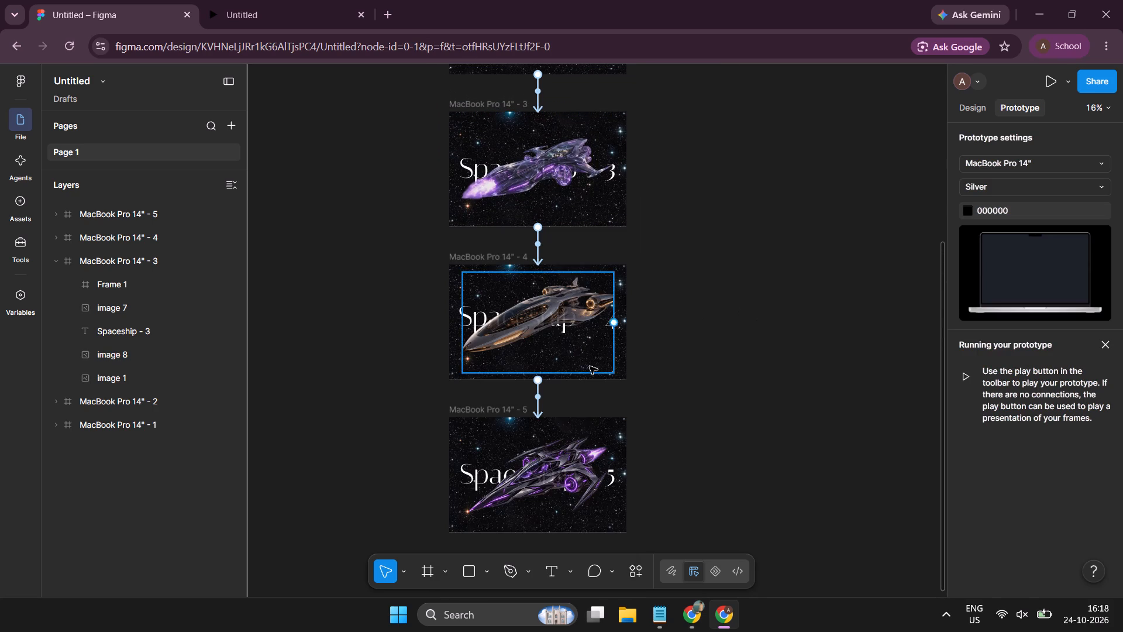
{"action": "left_click", "coordinate": [539, 390]}
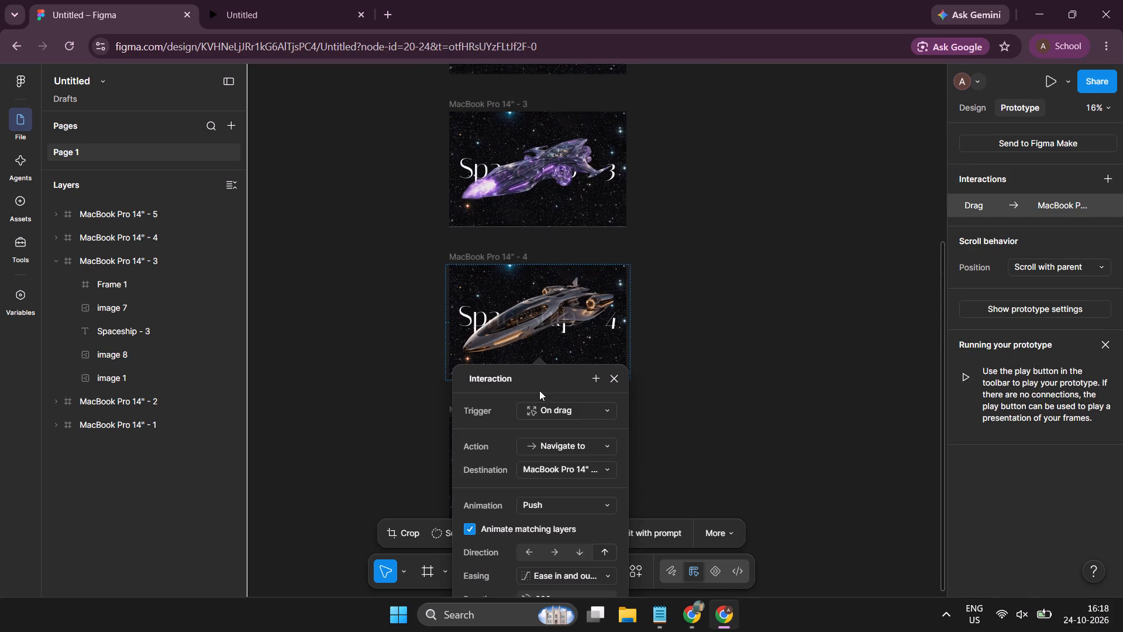
{"action": "scroll", "coordinate": [602, 428], "scroll_direction": "down", "scroll_amount": 1}
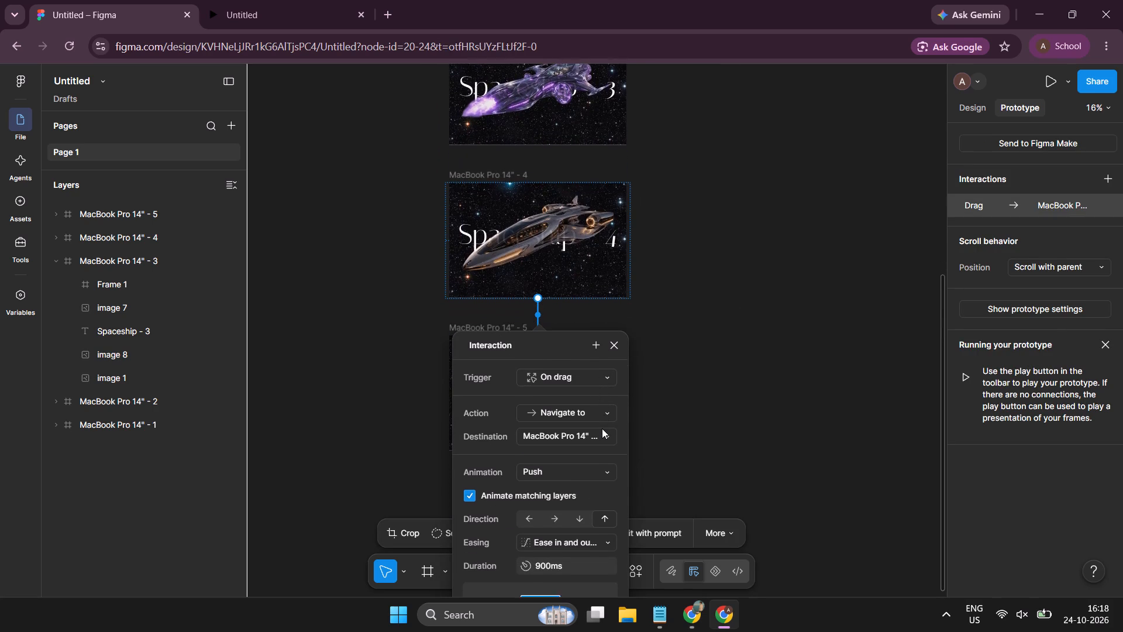
{"action": "scroll", "coordinate": [602, 428], "scroll_direction": "down", "scroll_amount": 2}
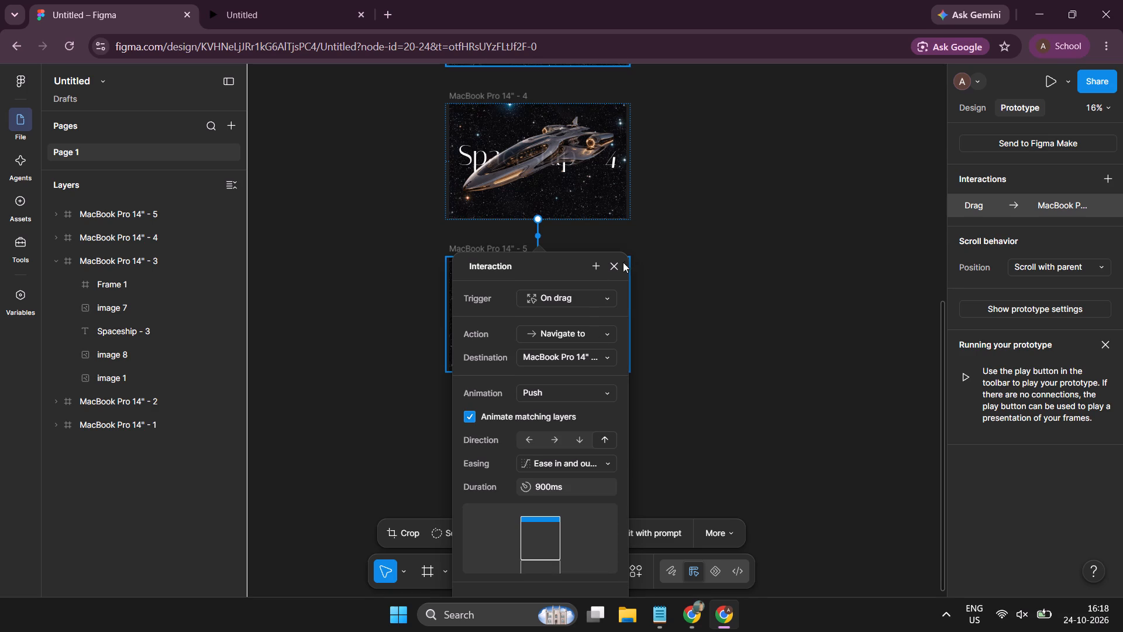
{"action": "left_click", "coordinate": [619, 263]}
Open the prototype preview and step backward and forward through the five spaceship frames to check the transitions.
{"action": "left_click", "coordinate": [1049, 74]}
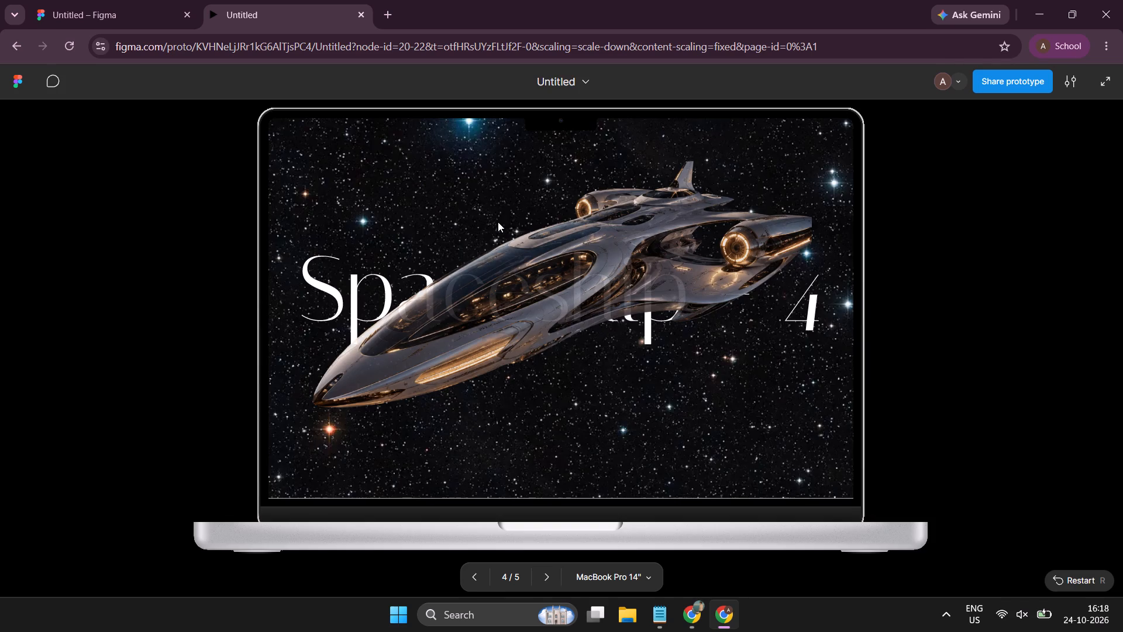
{"action": "key", "text": "Up"}
{"action": "key", "text": "Up"}
{"action": "key", "text": "Up"}
{"action": "key", "text": "Left"}
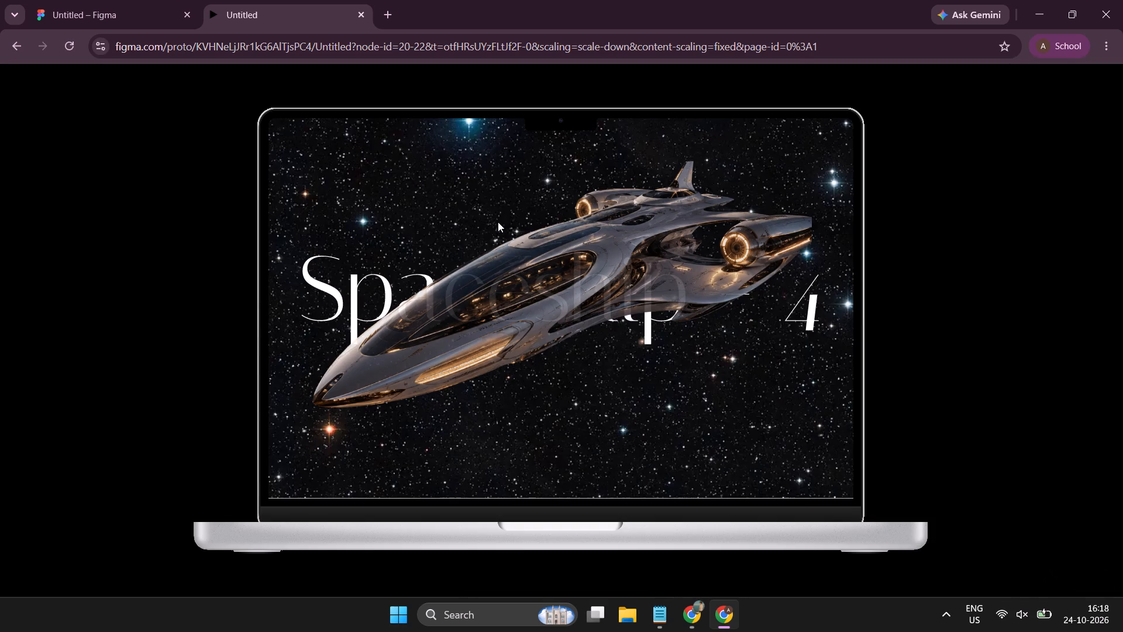
{"action": "key", "text": "Left"}
{"action": "key", "text": "Left"}
{"action": "key", "text": "Left"}
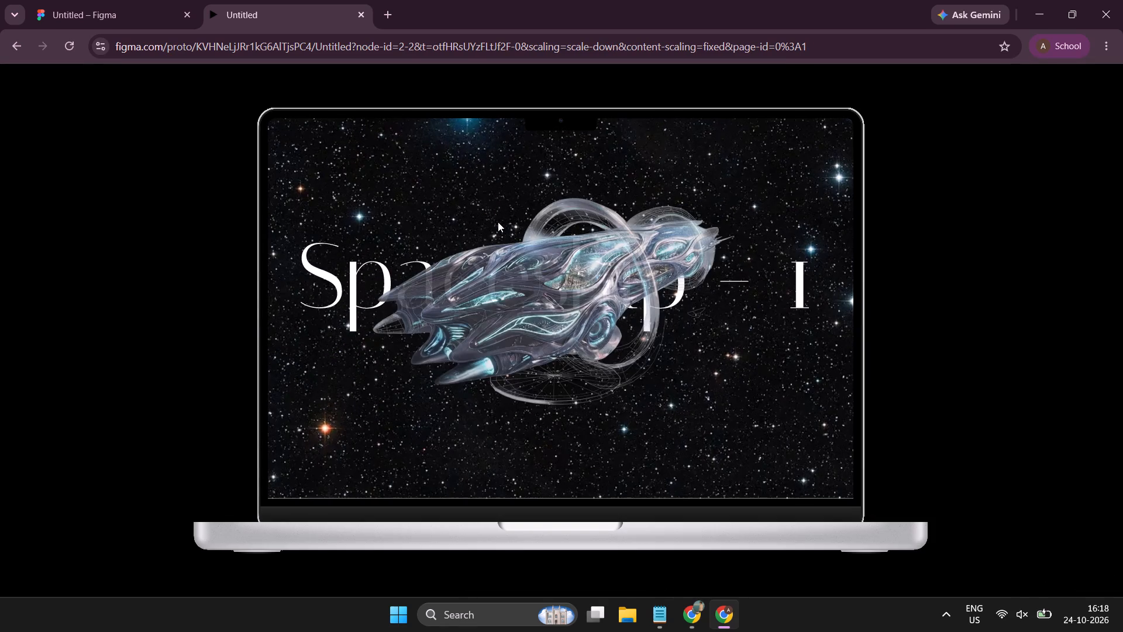
{"action": "key", "text": "Right"}
{"action": "key", "text": "Right"}
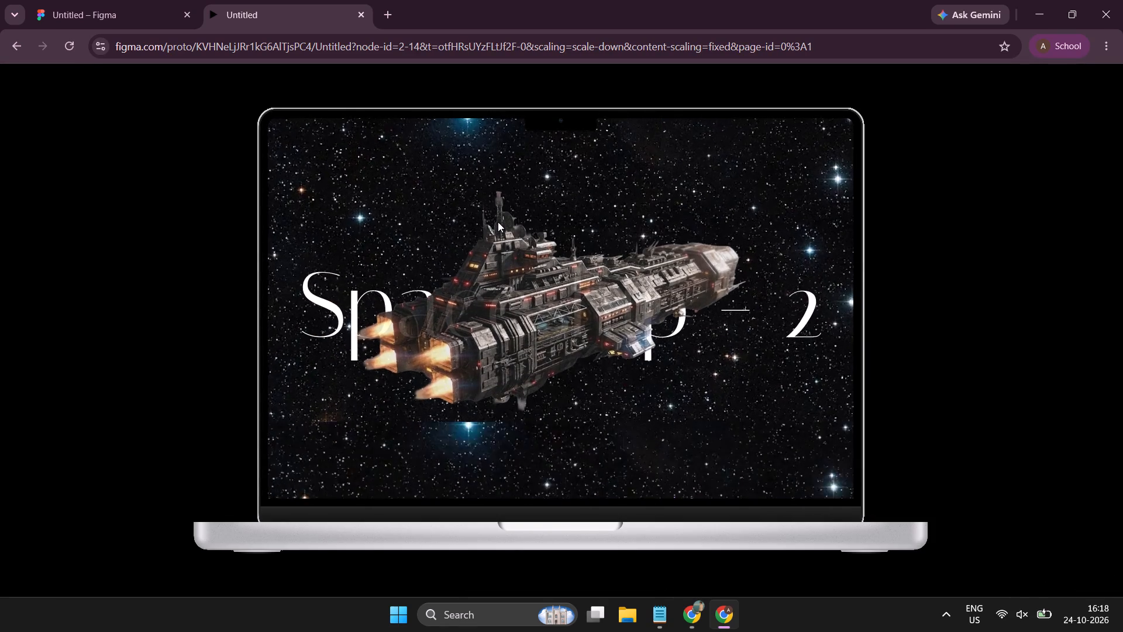
{"action": "key", "text": "Right"}
{"action": "key", "text": "Right"}
{"action": "key", "text": "Right"}
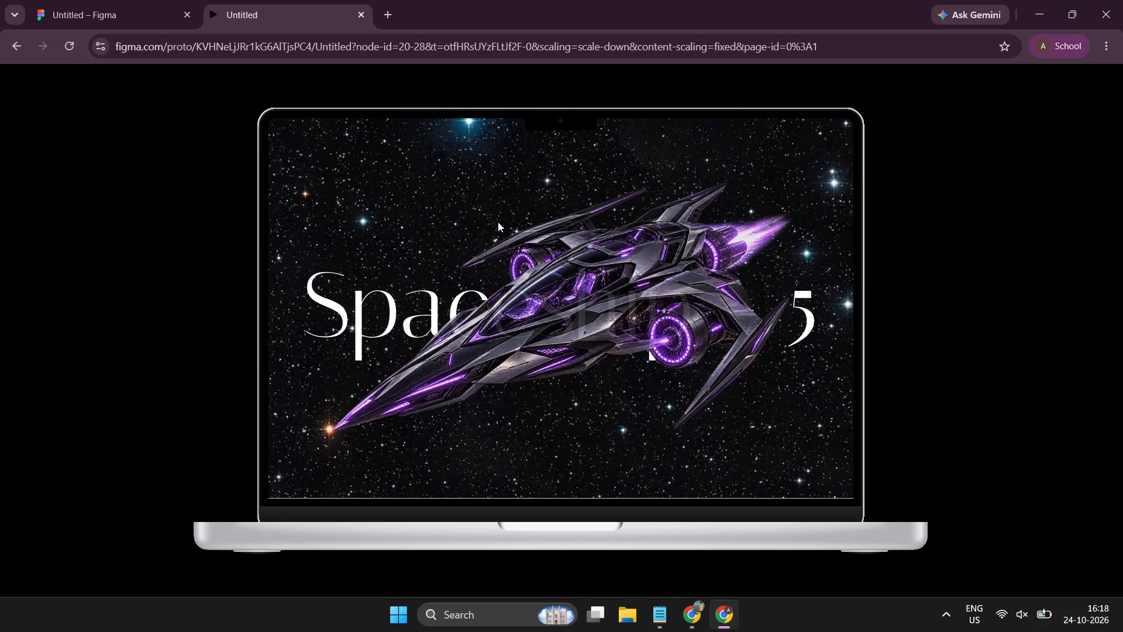
{"action": "key", "text": "Left"}
{"action": "key", "text": "Left"}
{"action": "key", "text": "Left"}
{"action": "key", "text": "Left"}
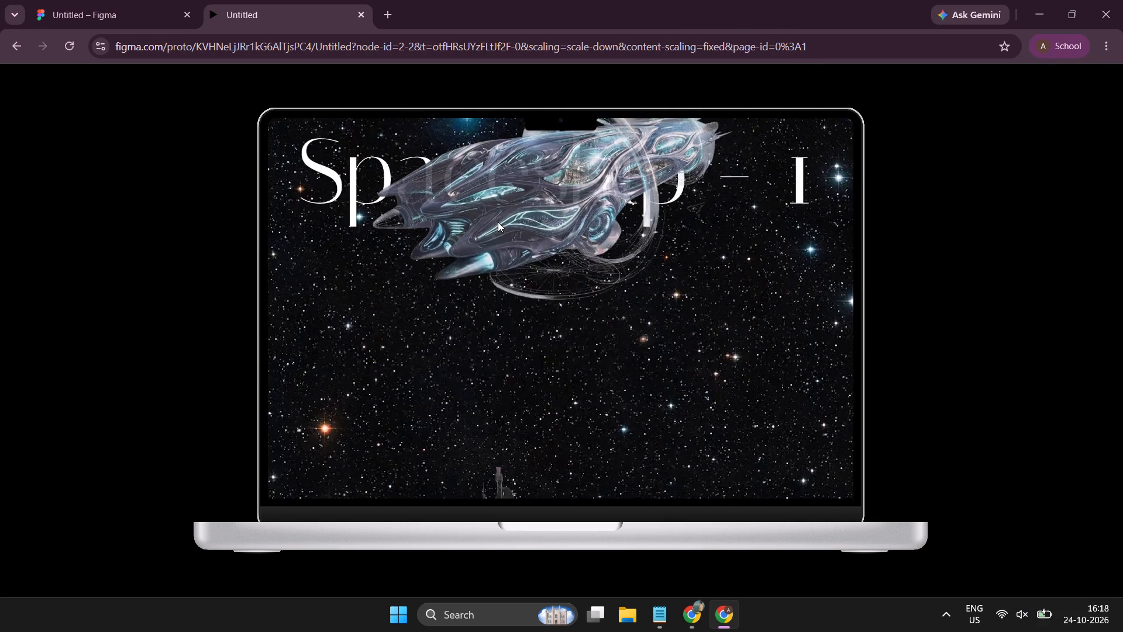
{"action": "key", "text": "Left"}
Replay the transitions among Spaceship 1, 2 and 3 in both directions and test scrolling in the preview.
{"action": "key", "text": "Right"}
{"action": "key", "text": "Right"}
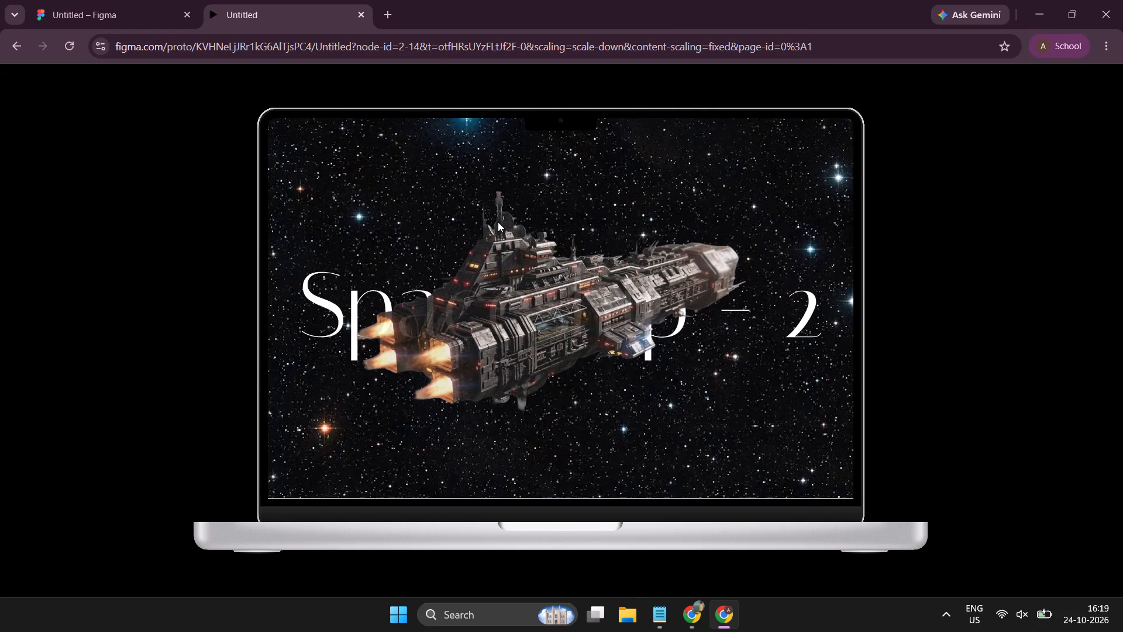
{"action": "key", "text": "Left"}
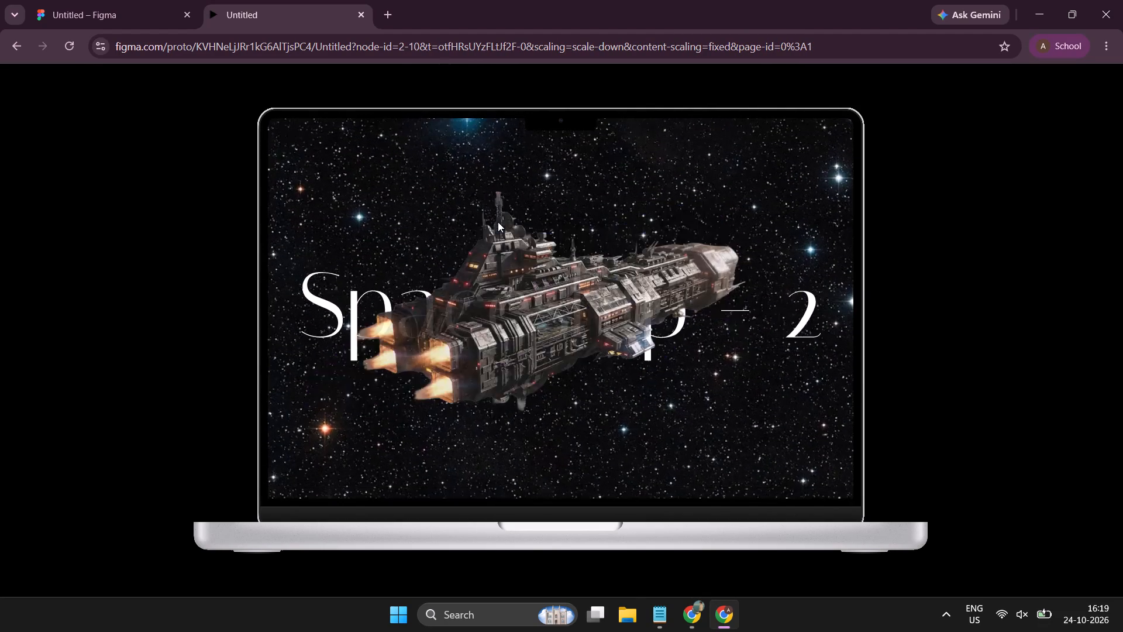
{"action": "key", "text": "Left"}
{"action": "key", "text": "Right"}
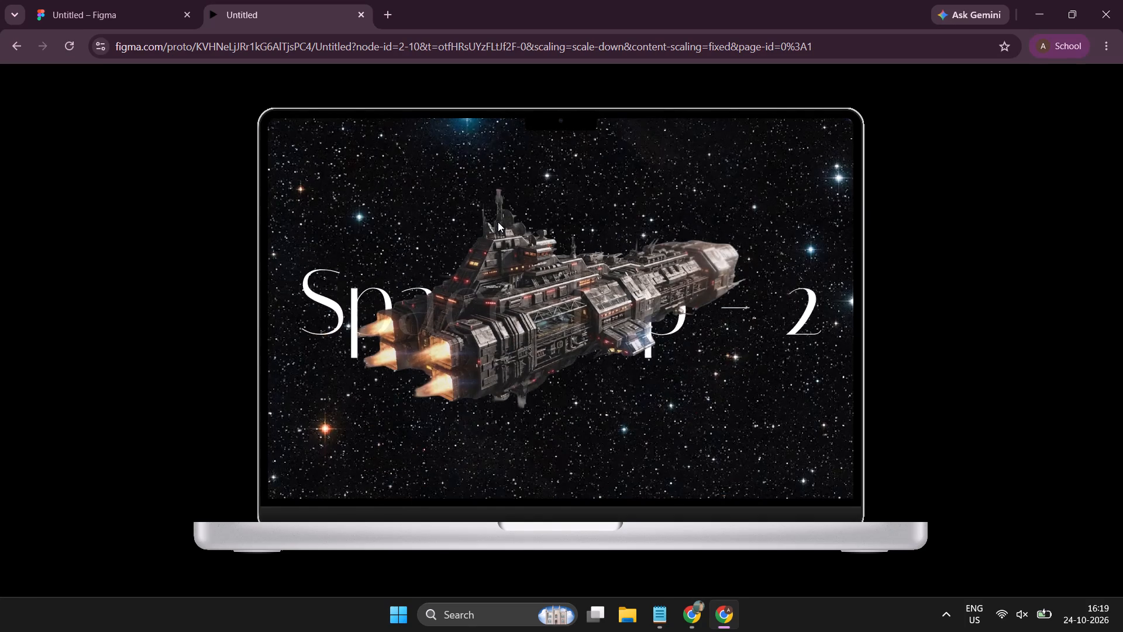
{"action": "key", "text": "Right"}
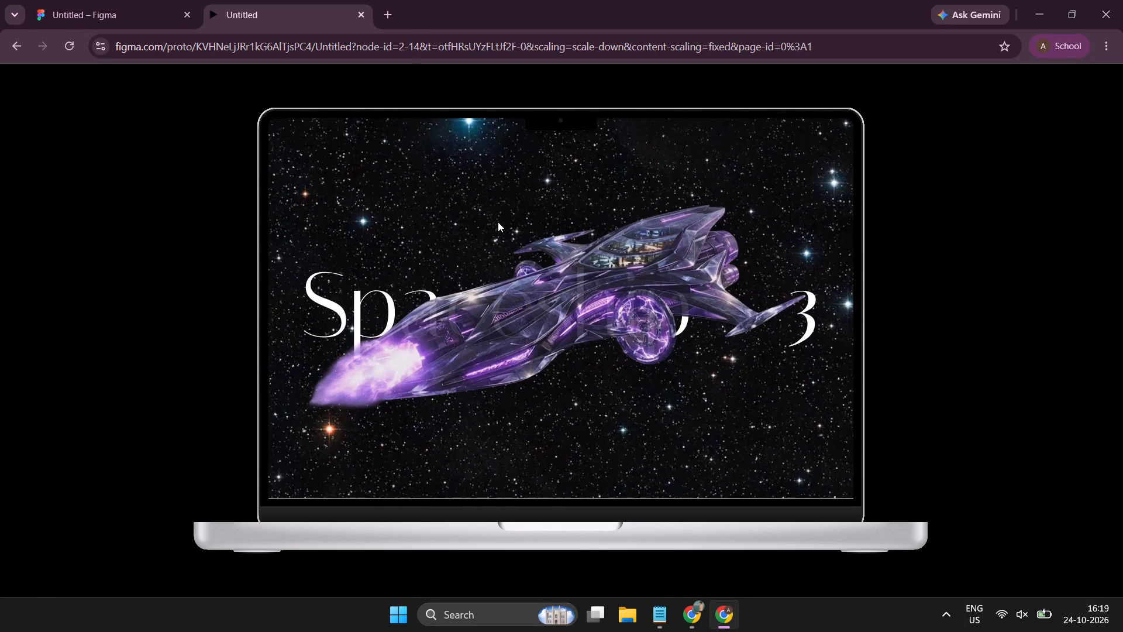
{"action": "scroll", "coordinate": [498, 222], "scroll_direction": "up", "scroll_amount": 7}
{"action": "scroll", "coordinate": [498, 222], "scroll_direction": "down", "scroll_amount": 8}
{"action": "key", "text": "Left"}
{"action": "key", "text": "Left"}
{"action": "scroll", "coordinate": [498, 222], "scroll_direction": "down", "scroll_amount": 5}
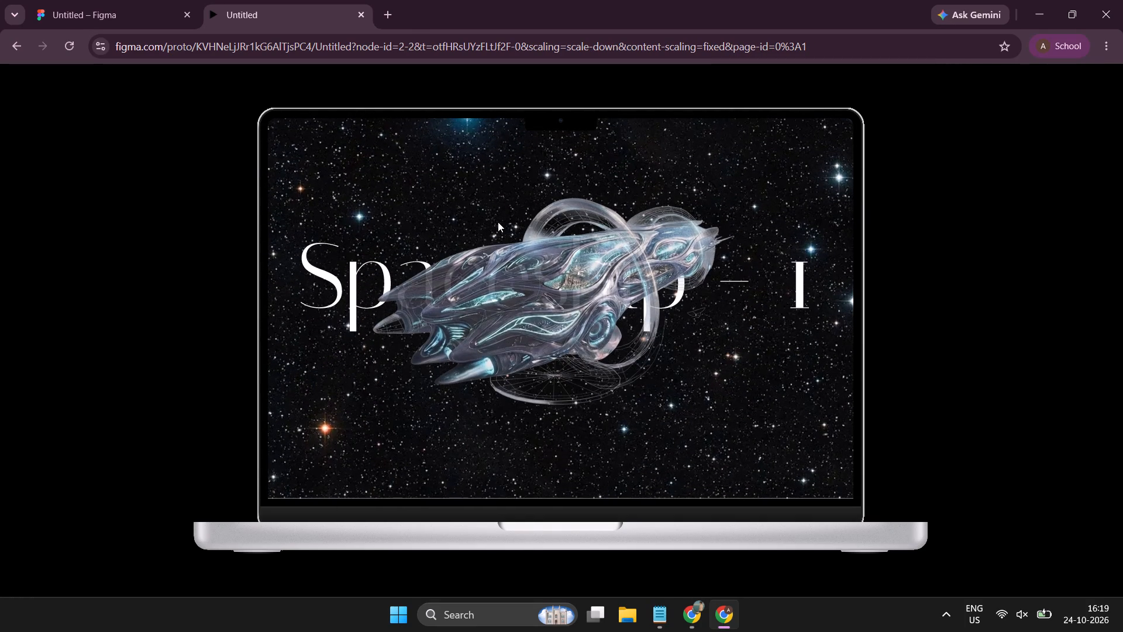
Return to the design file and look over the connections between the spaceship frames.
{"action": "left_click", "coordinate": [113, 0]}
{"action": "left_click", "coordinate": [735, 255]}
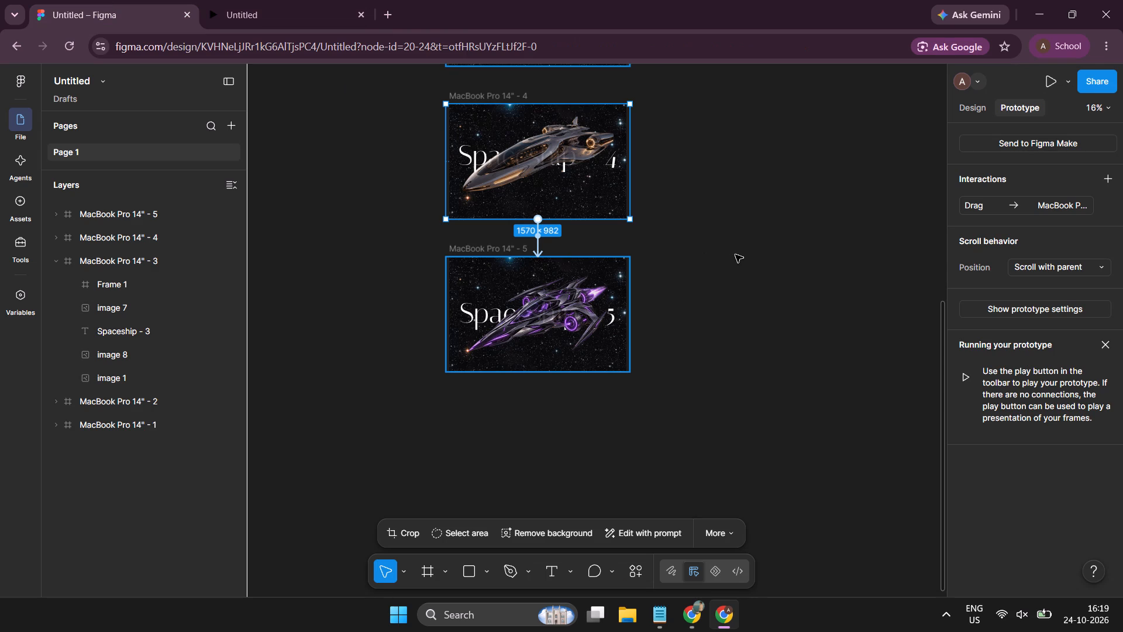
{"action": "scroll", "coordinate": [735, 255], "scroll_direction": "up", "scroll_amount": 4}
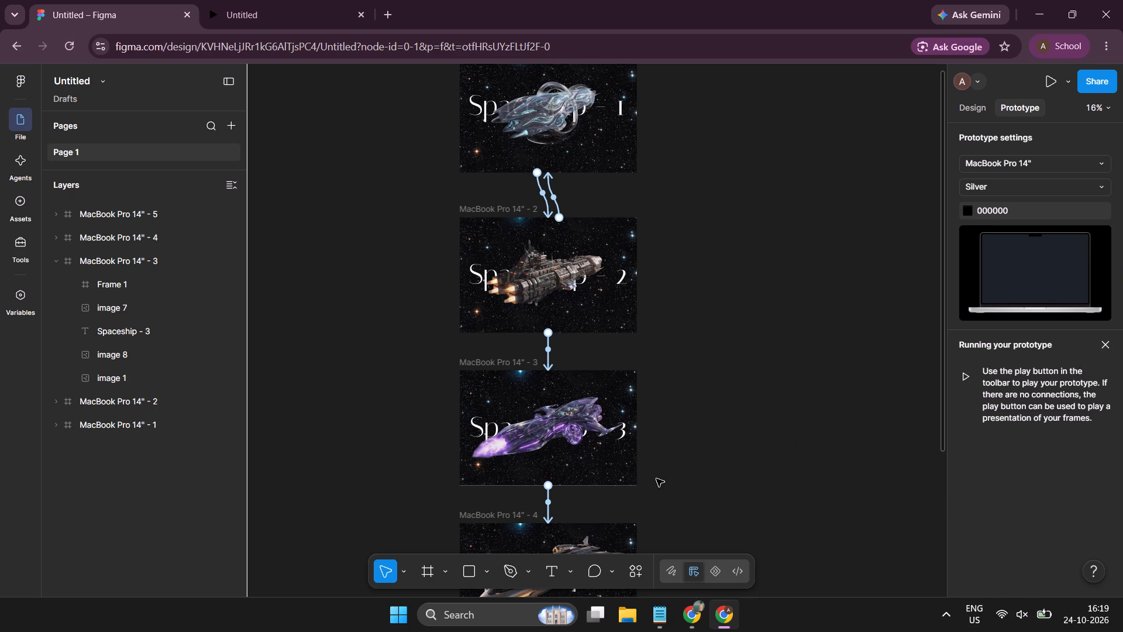
{"action": "scroll", "coordinate": [656, 479], "scroll_direction": "up", "scroll_amount": 3}
Switch to the prototype preview, advance to Spaceship 3 and test whether scrolling triggers a transition.
{"action": "left_click", "coordinate": [287, 0]}
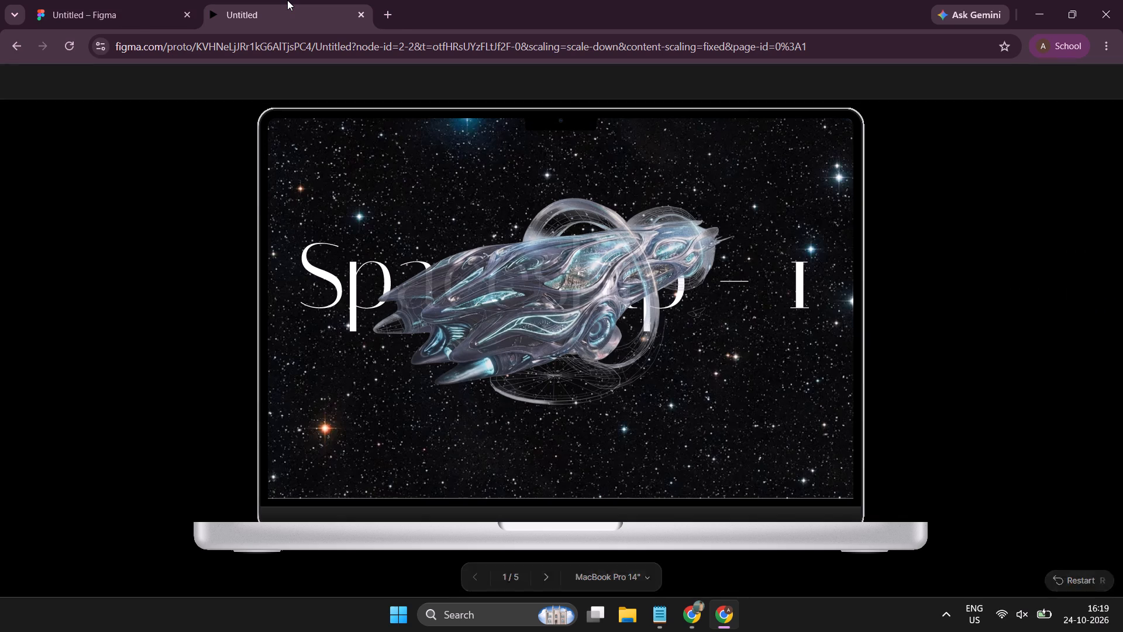
{"action": "key", "text": "Right"}
{"action": "key", "text": "Right"}
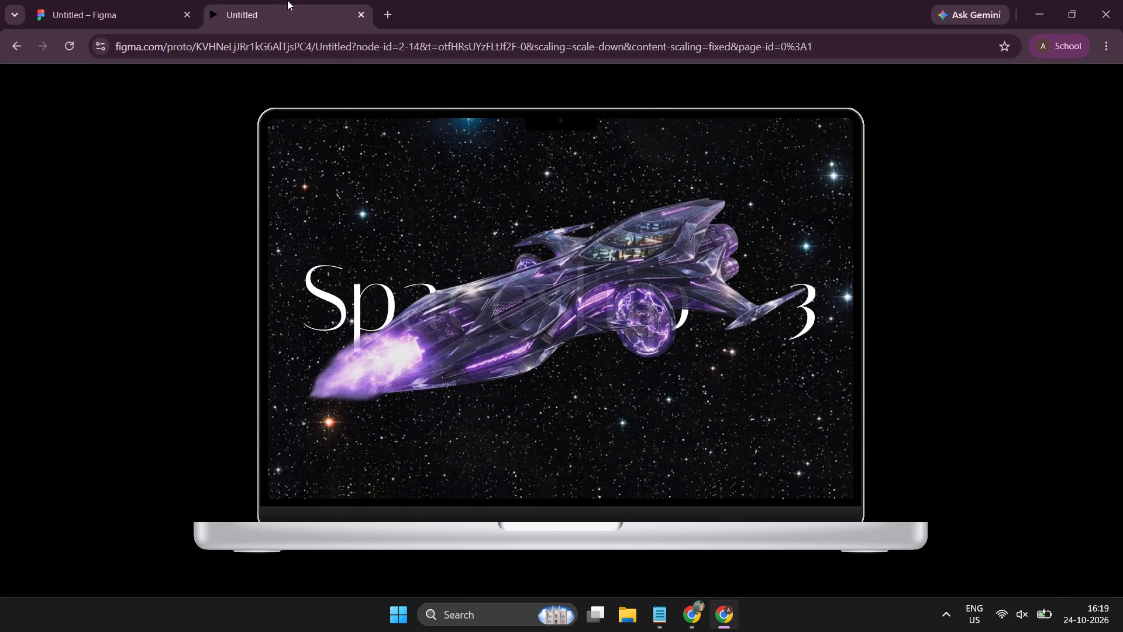
{"action": "scroll", "coordinate": [409, 426], "scroll_direction": "down", "scroll_amount": 16}
{"action": "scroll", "coordinate": [409, 426], "scroll_direction": "up", "scroll_amount": 17}
{"action": "scroll", "coordinate": [409, 426], "scroll_direction": "down", "scroll_amount": 11}
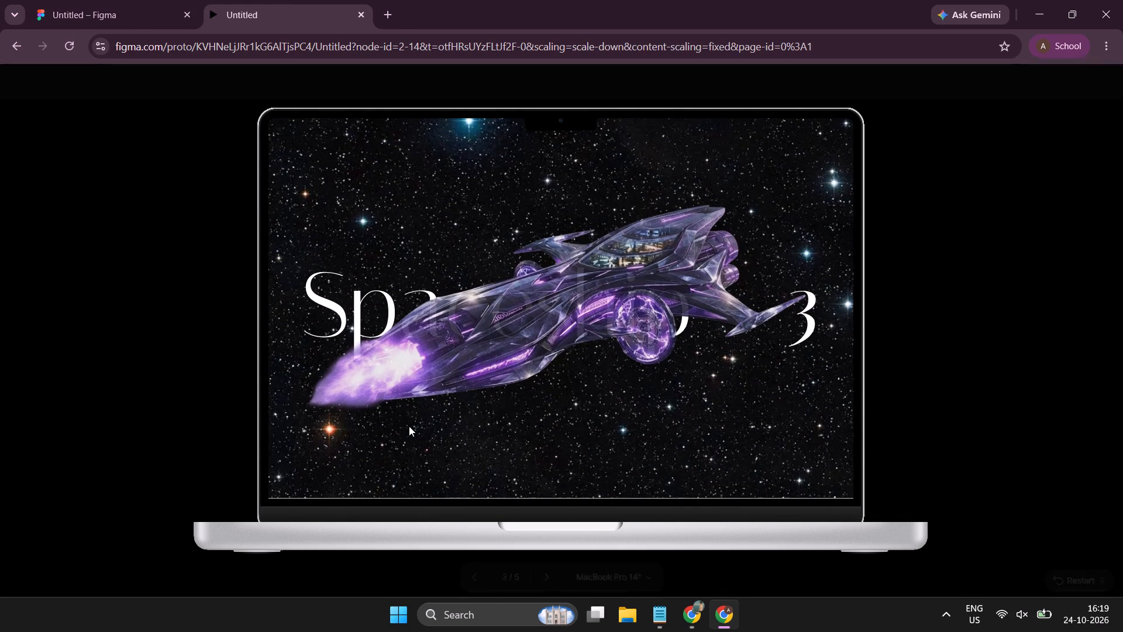
{"action": "scroll", "coordinate": [409, 426], "scroll_direction": "up", "scroll_amount": 8}
{"action": "scroll", "coordinate": [409, 426], "scroll_direction": "down", "scroll_amount": 8}
{"action": "scroll", "coordinate": [409, 426], "scroll_direction": "up", "scroll_amount": 8}
Return to the design file and inspect the interaction from MacBook Pro 14" - 2 to MacBook Pro 14" - 3.
{"action": "left_click", "coordinate": [135, 0]}
{"action": "scroll", "coordinate": [447, 313], "scroll_direction": "down", "scroll_amount": 3}
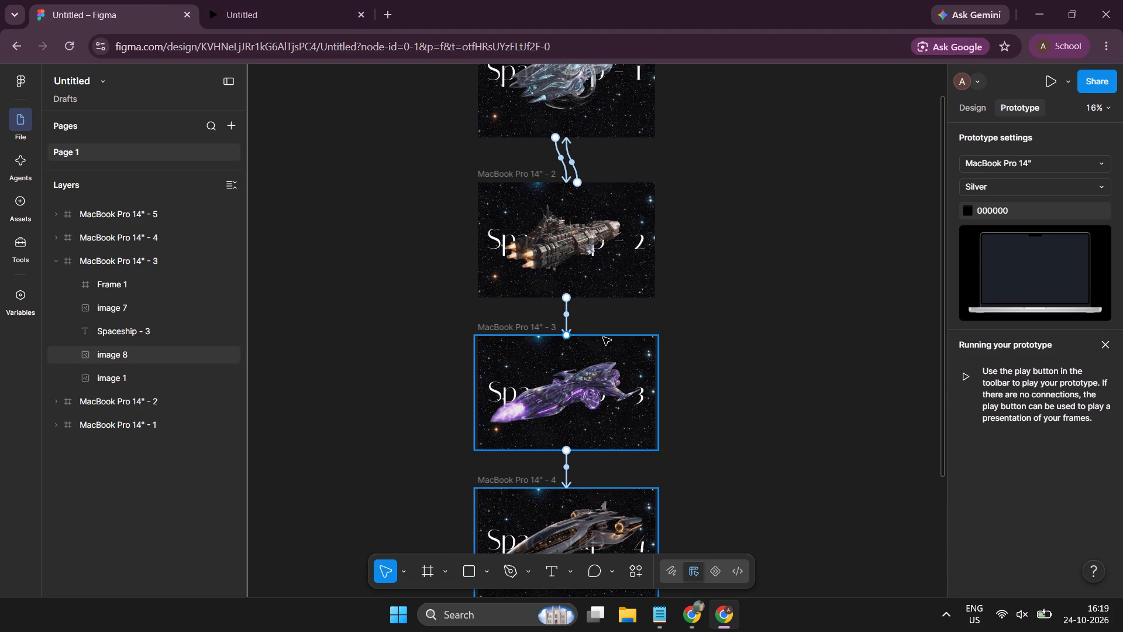
{"action": "left_click", "coordinate": [568, 315]}
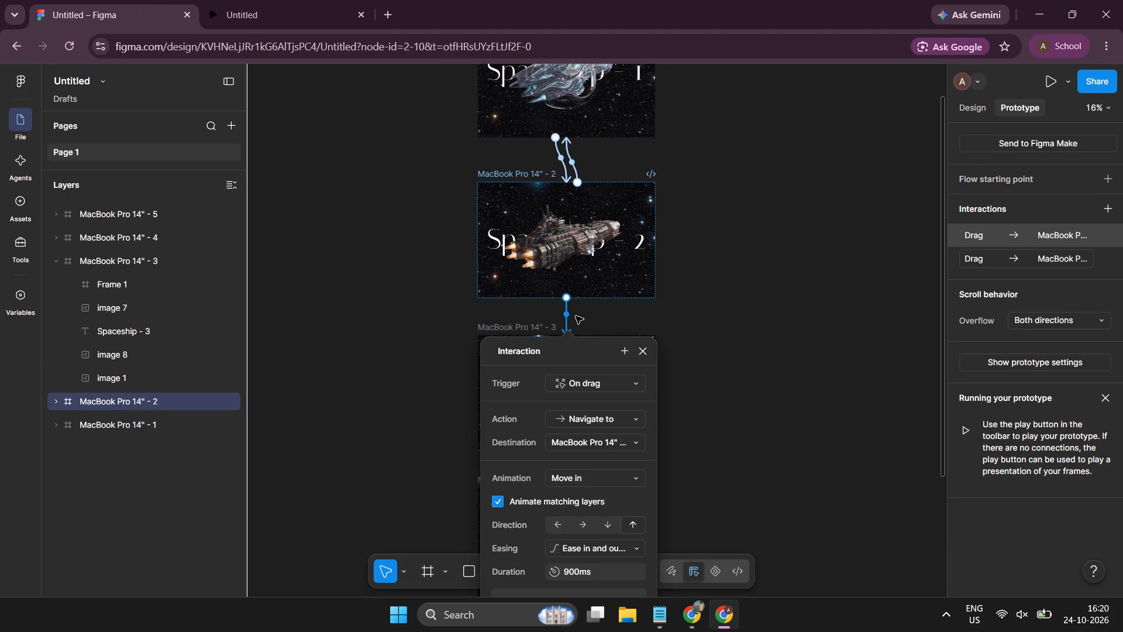
{"action": "left_click", "coordinate": [774, 374]}
Move the MacBook Pro 14" - 2 frame out of the column to sit beside MacBook Pro 14" - 1 on its right.
{"action": "scroll", "coordinate": [774, 374], "scroll_direction": "up", "scroll_amount": 1}
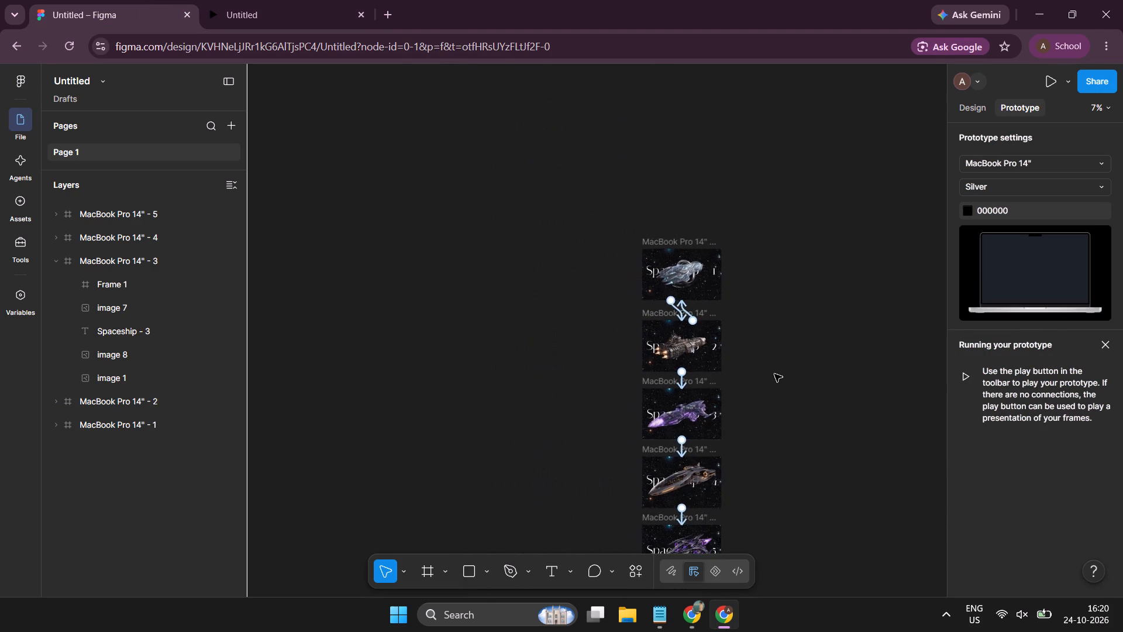
{"action": "scroll", "coordinate": [774, 374], "scroll_direction": "down", "scroll_amount": 2}
{"action": "scroll", "coordinate": [774, 374], "scroll_direction": "up", "scroll_amount": 2}
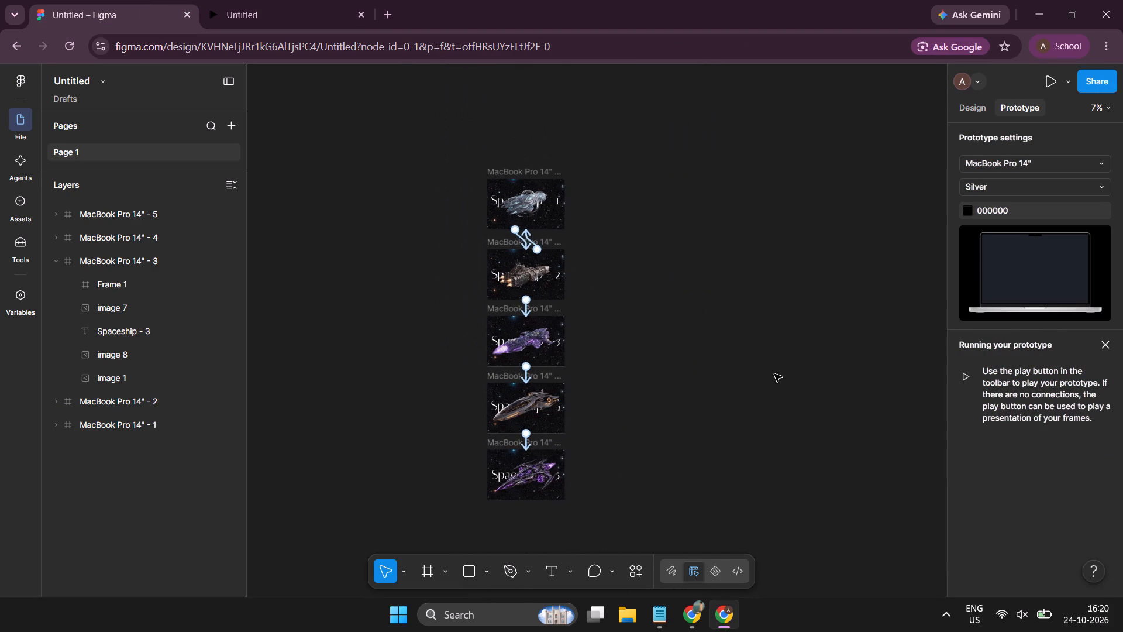
{"action": "left_click", "coordinate": [549, 224]}
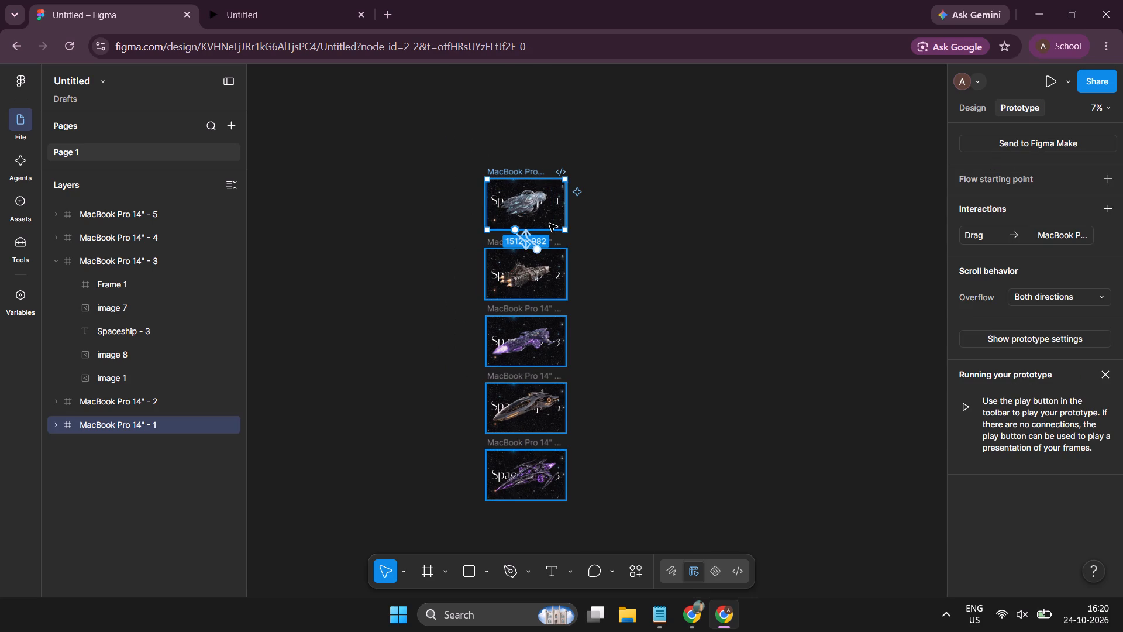
{"action": "scroll", "coordinate": [673, 284], "scroll_direction": "right", "scroll_amount": 1}
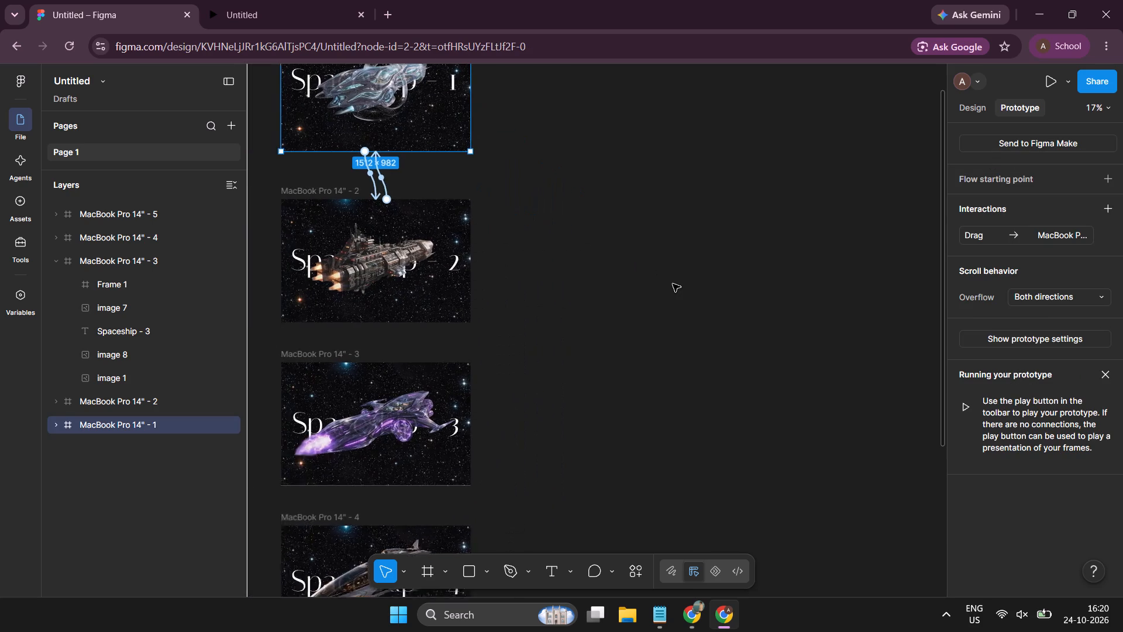
{"action": "scroll", "coordinate": [673, 284], "scroll_direction": "right", "scroll_amount": 3}
{"action": "left_click", "coordinate": [673, 284]}
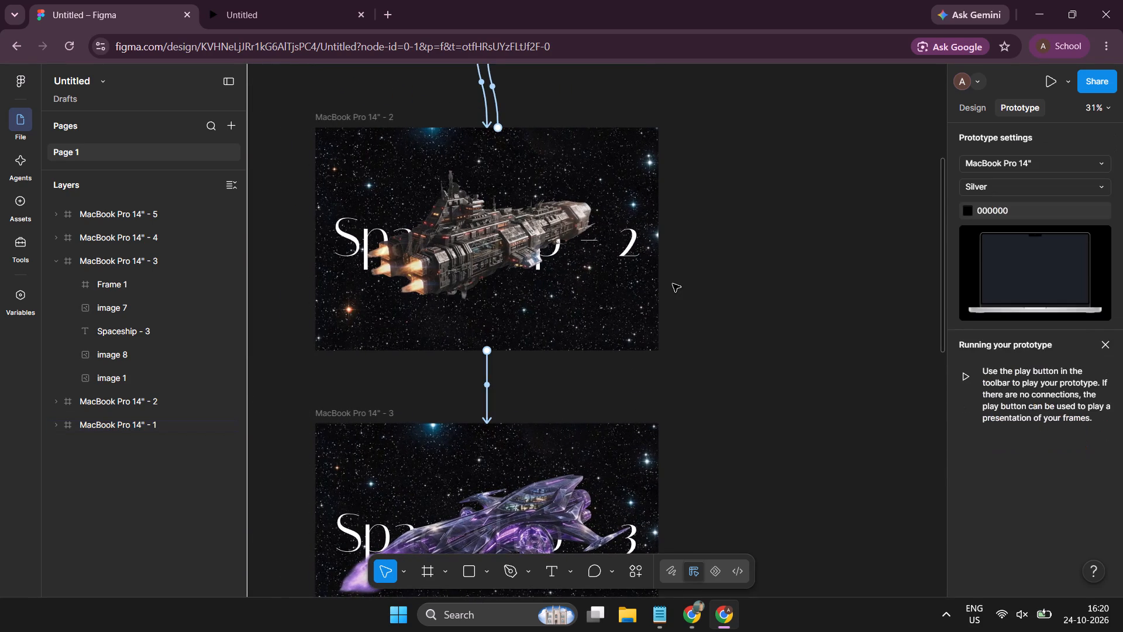
{"action": "scroll", "coordinate": [733, 295], "scroll_direction": "down", "scroll_amount": 1}
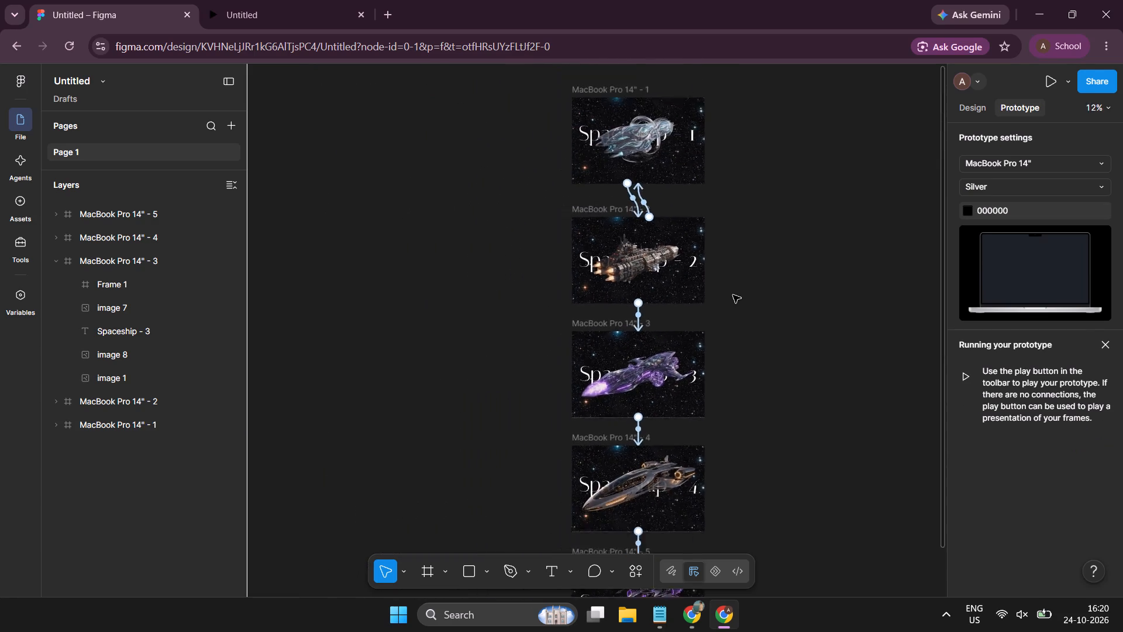
{"action": "scroll", "coordinate": [733, 295], "scroll_direction": "left", "scroll_amount": 2}
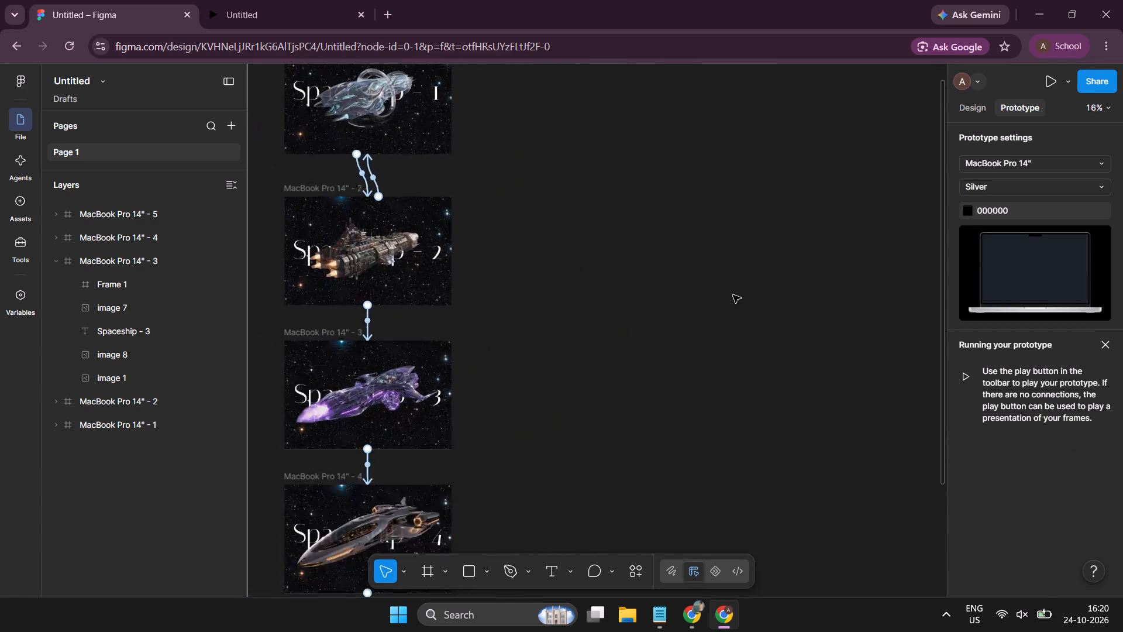
{"action": "left_click_drag", "start_coordinate": [557, 295], "coordinate": [778, 210]}
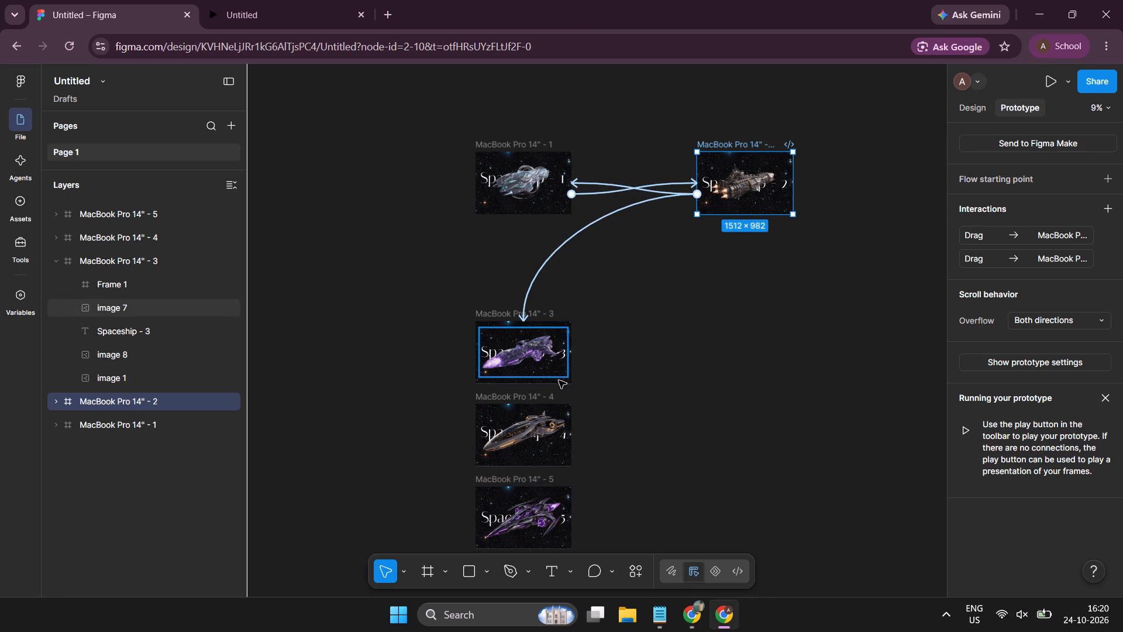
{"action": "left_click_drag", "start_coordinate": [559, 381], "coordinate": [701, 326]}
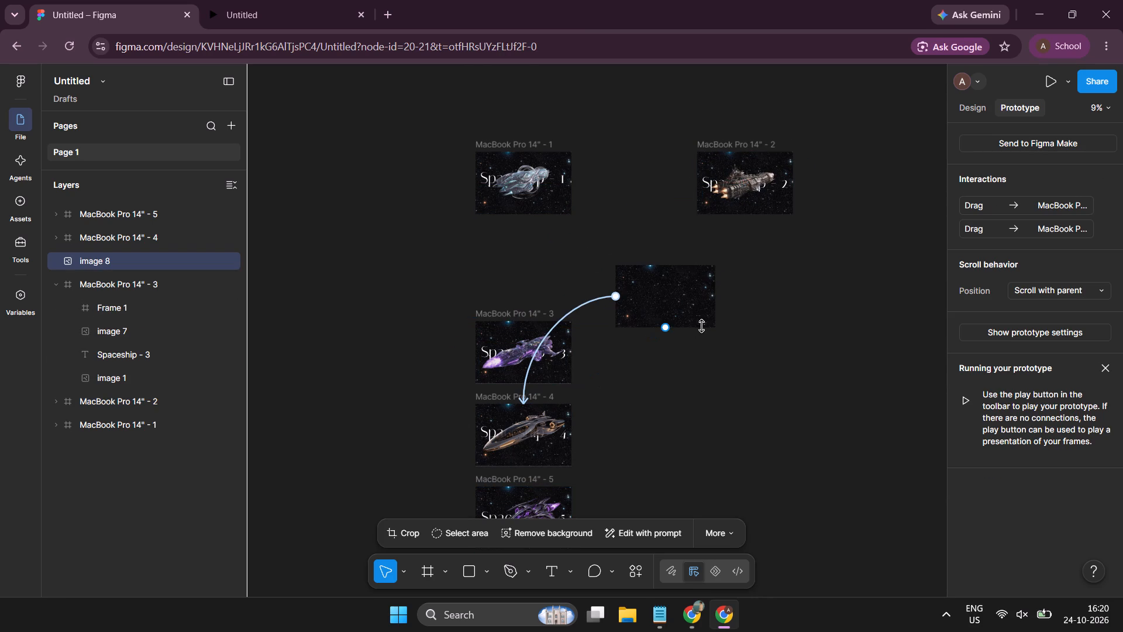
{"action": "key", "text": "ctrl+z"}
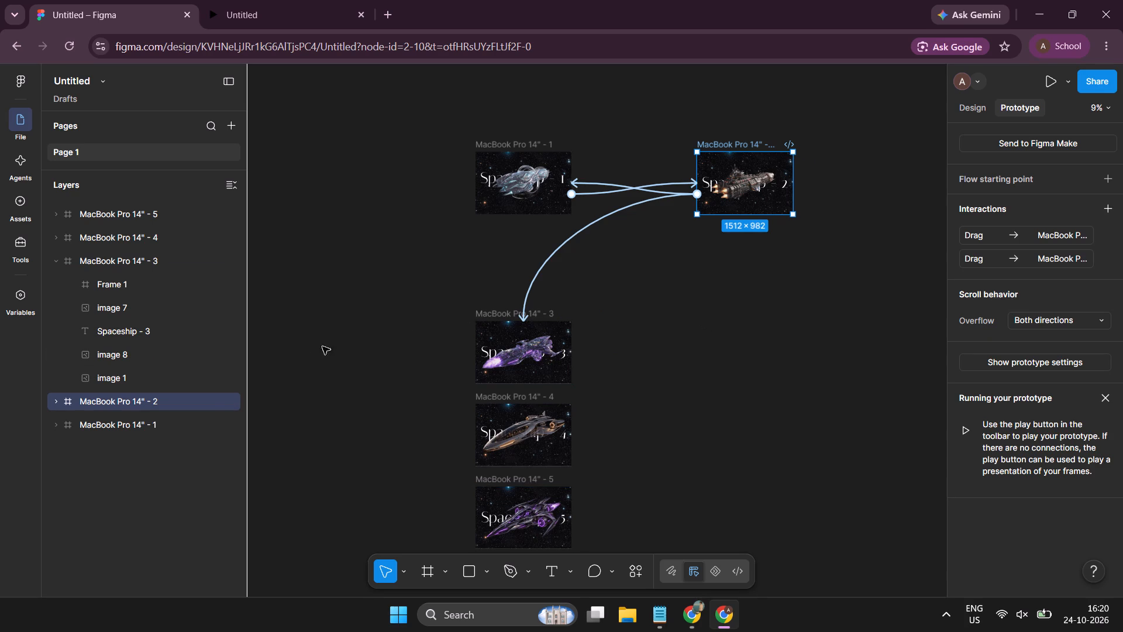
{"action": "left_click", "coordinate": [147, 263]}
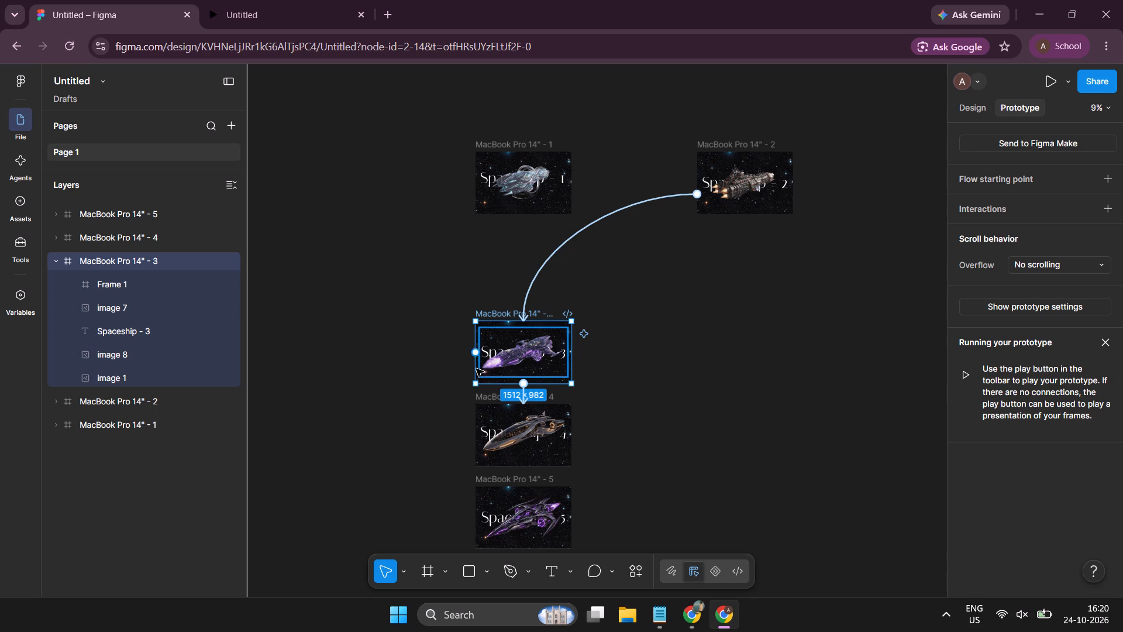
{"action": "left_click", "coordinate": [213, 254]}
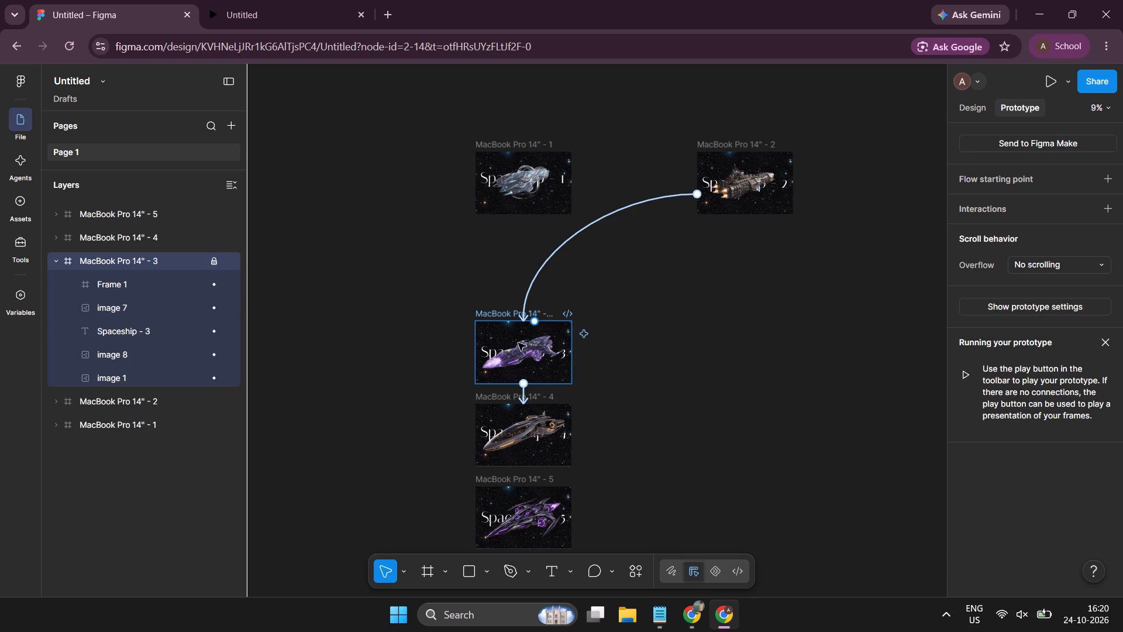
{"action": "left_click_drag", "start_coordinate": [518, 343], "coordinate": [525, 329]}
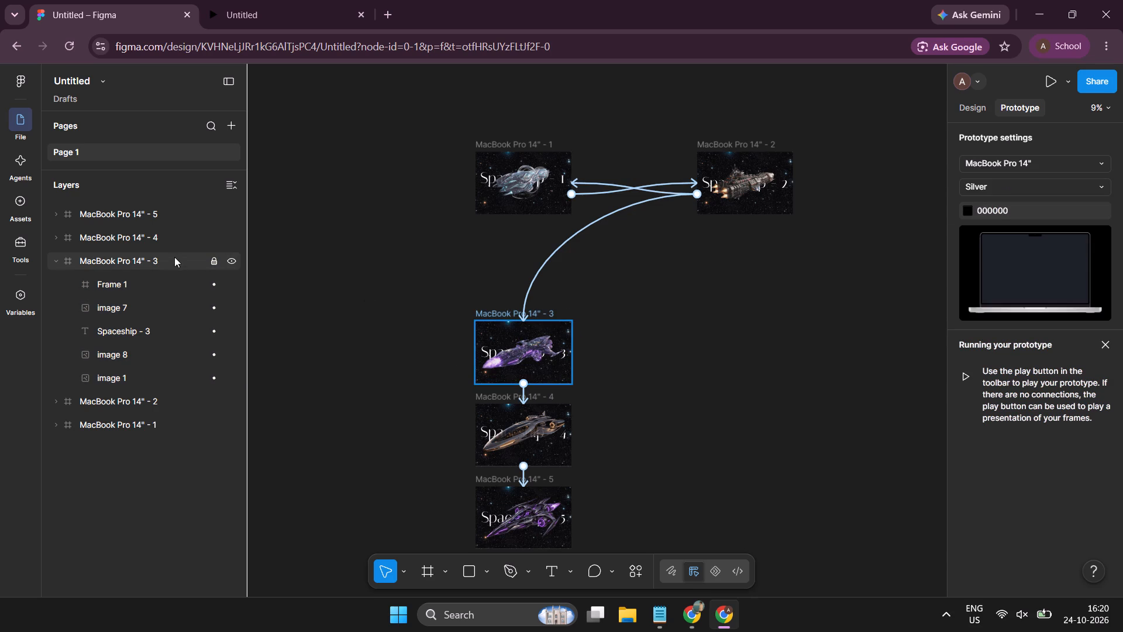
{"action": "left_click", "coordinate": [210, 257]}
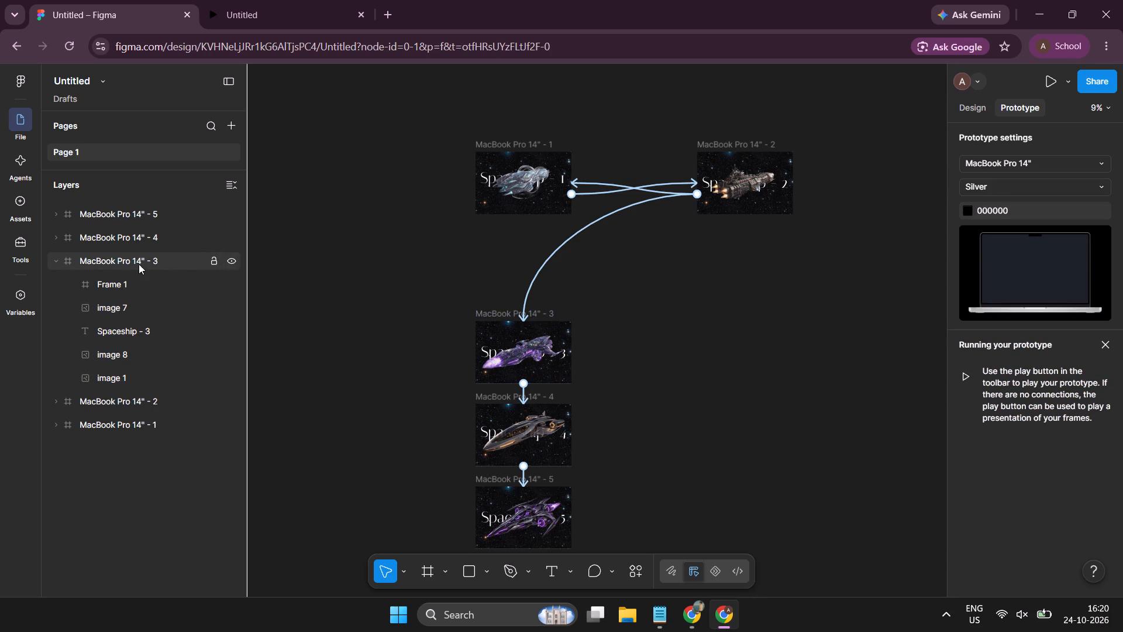
Move the MacBook Pro 14" - 3 frame out of the column to sit aligned directly below MacBook Pro 14" - 2.
{"action": "left_click", "coordinate": [167, 257]}
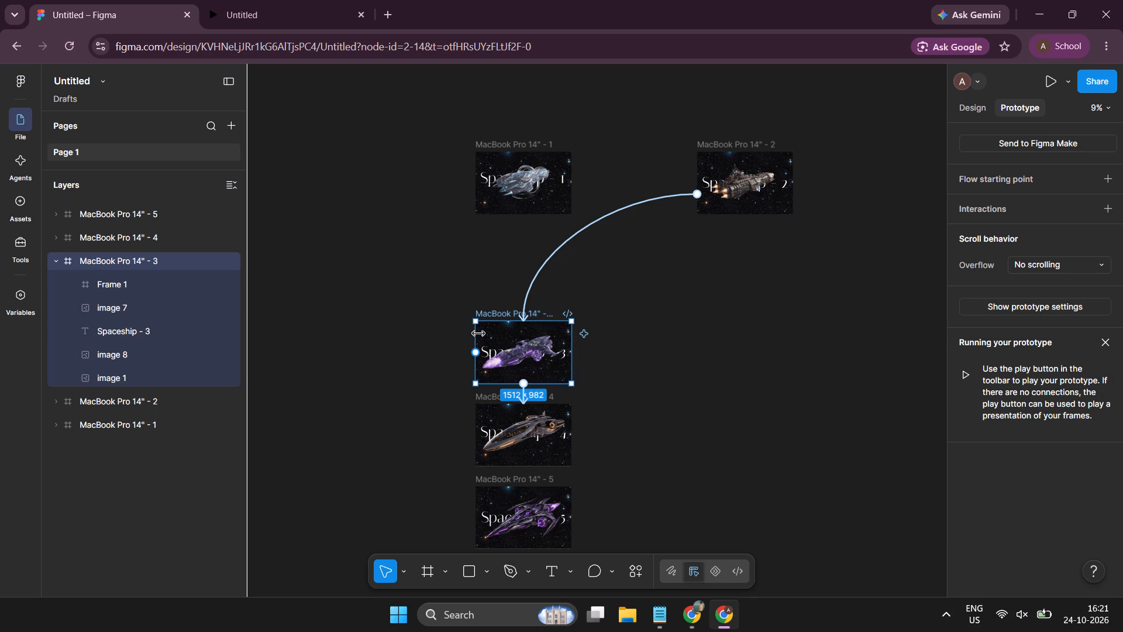
{"action": "left_click_drag", "start_coordinate": [487, 328], "coordinate": [591, 297]}
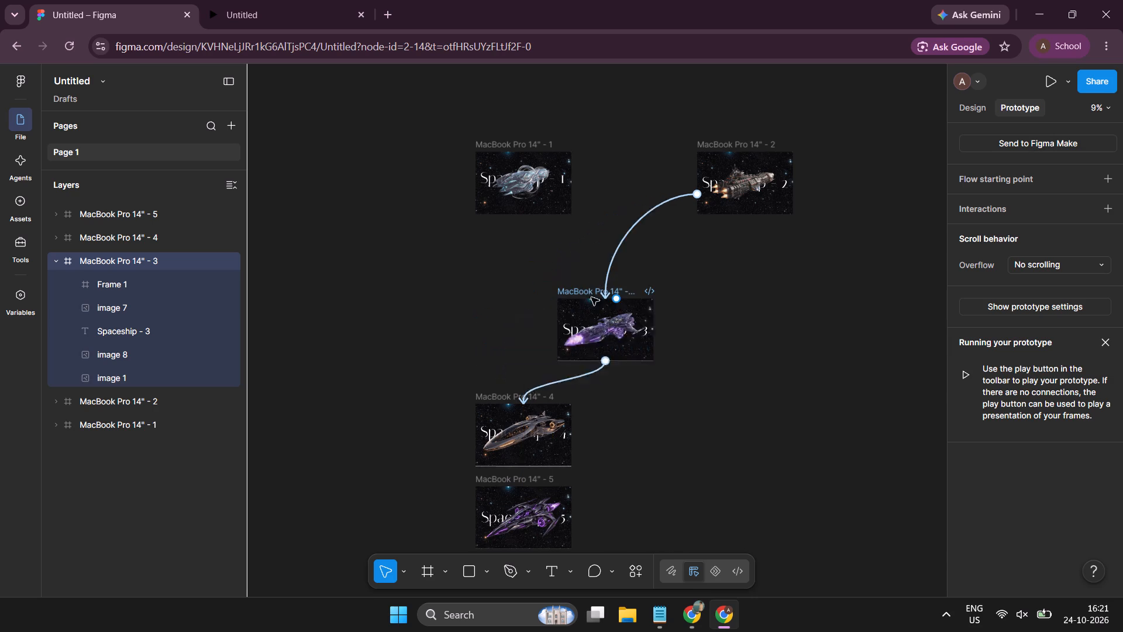
{"action": "left_click_drag", "start_coordinate": [591, 297], "coordinate": [710, 287]}
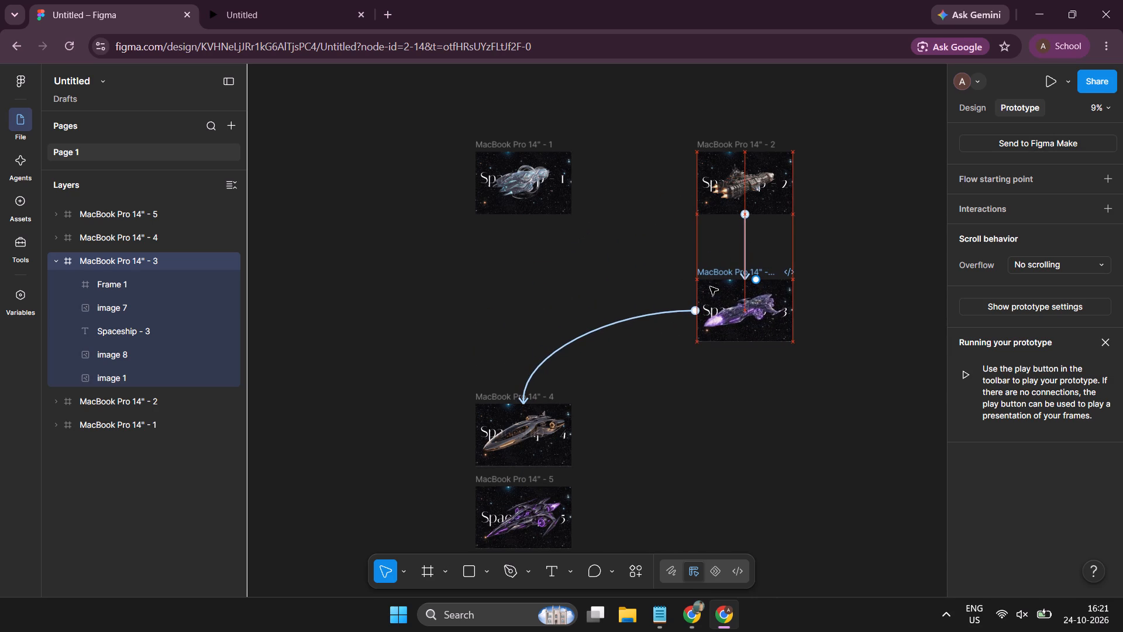
{"action": "left_click_drag", "start_coordinate": [710, 287], "coordinate": [709, 287]}
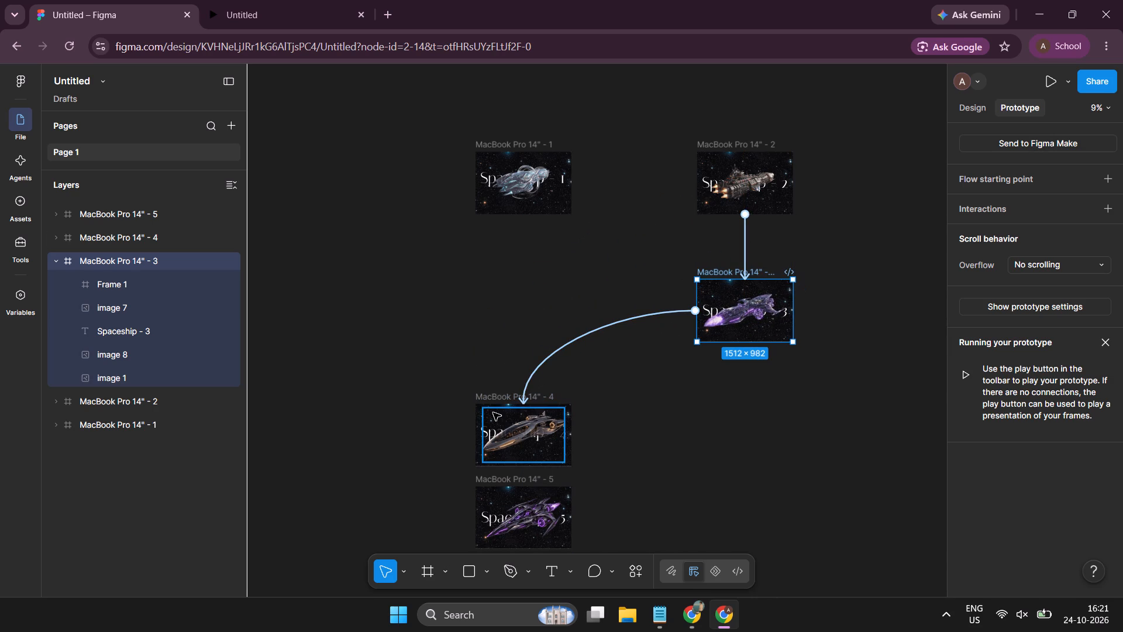
Move the MacBook Pro 14" - 4 frame up below MacBook Pro 14" - 1, level with MacBook Pro 14" - 3.
{"action": "left_click", "coordinate": [165, 241]}
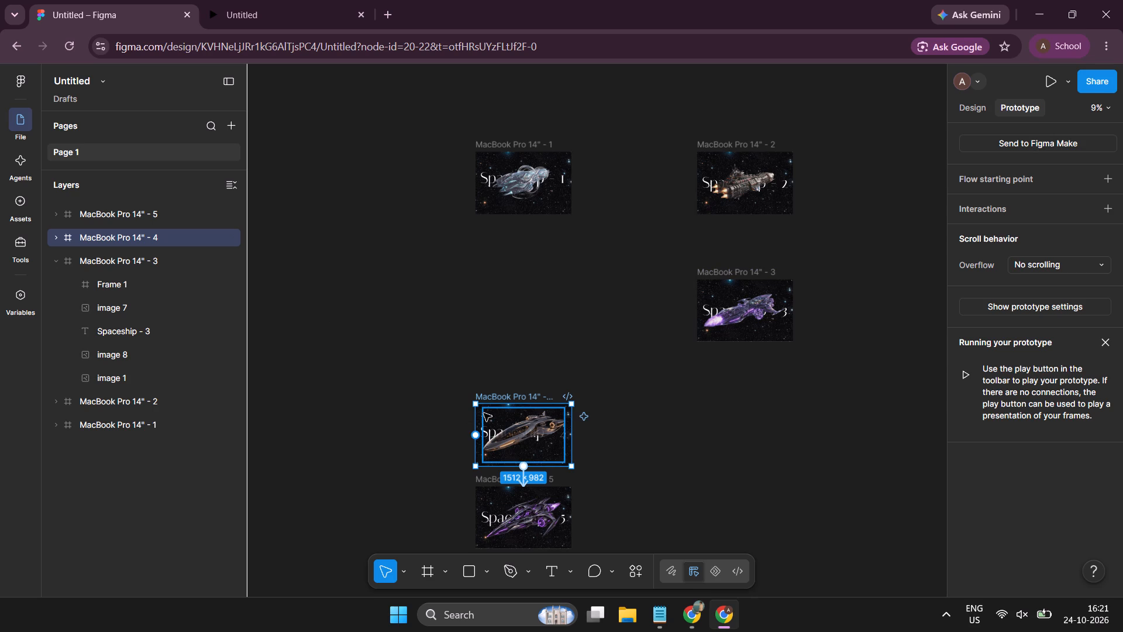
{"action": "left_click_drag", "start_coordinate": [483, 413], "coordinate": [482, 372]}
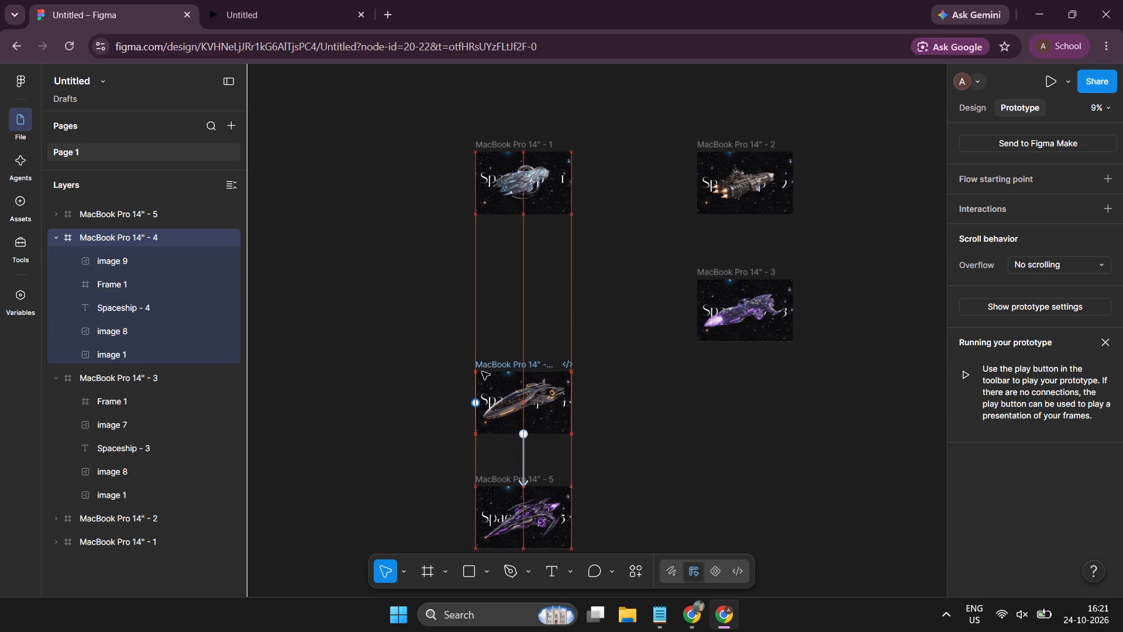
{"action": "left_click_drag", "start_coordinate": [482, 372], "coordinate": [481, 291]}
{"action": "left_click", "coordinate": [401, 369]}
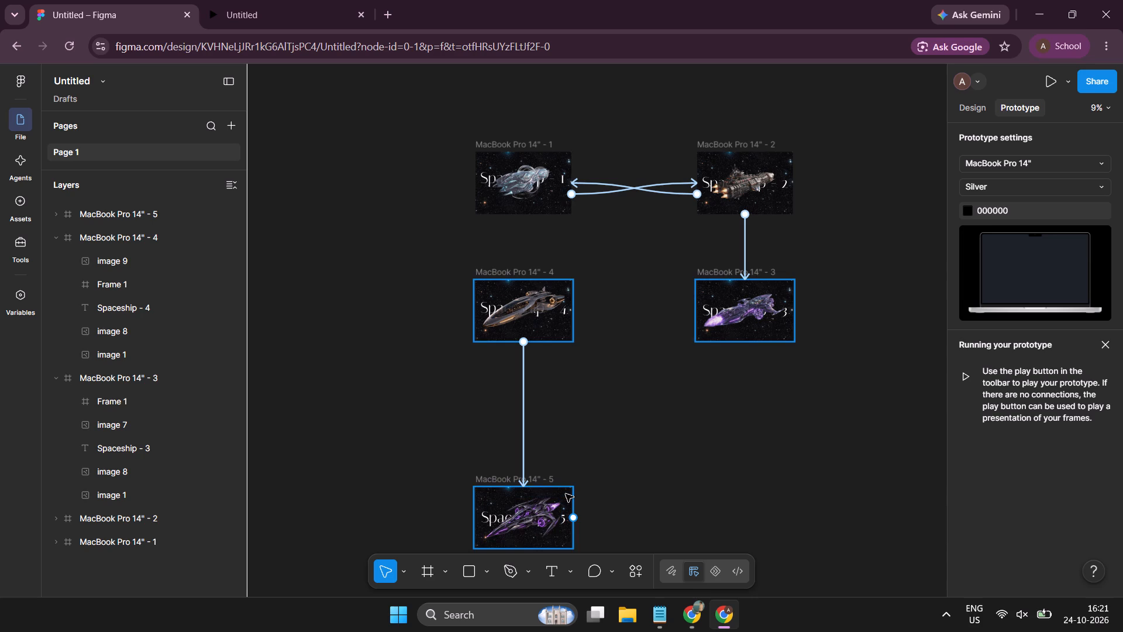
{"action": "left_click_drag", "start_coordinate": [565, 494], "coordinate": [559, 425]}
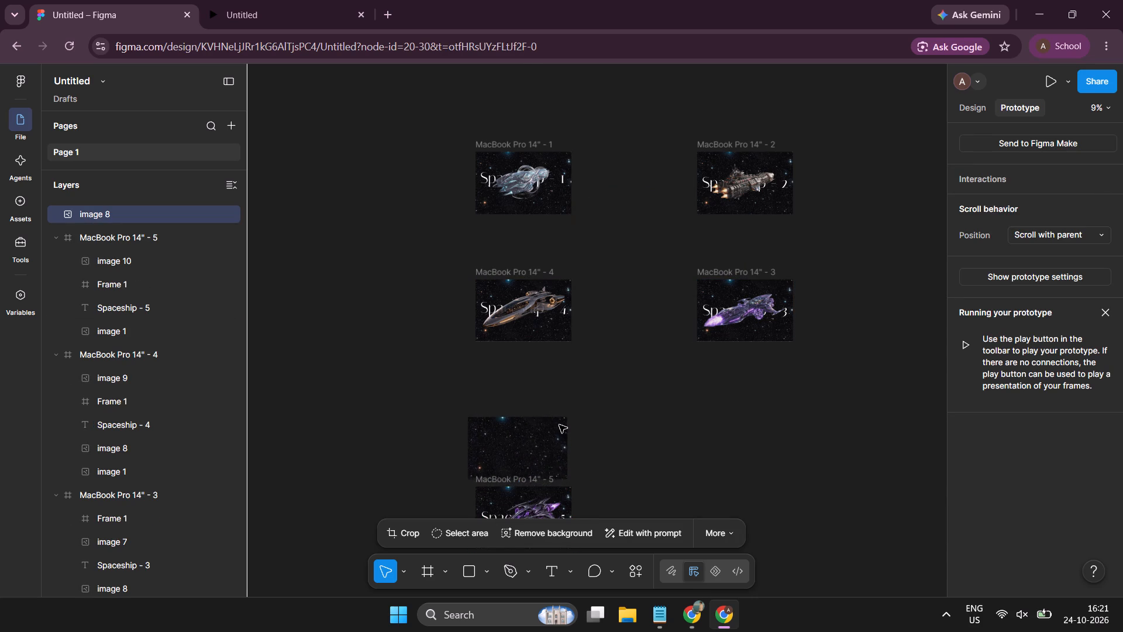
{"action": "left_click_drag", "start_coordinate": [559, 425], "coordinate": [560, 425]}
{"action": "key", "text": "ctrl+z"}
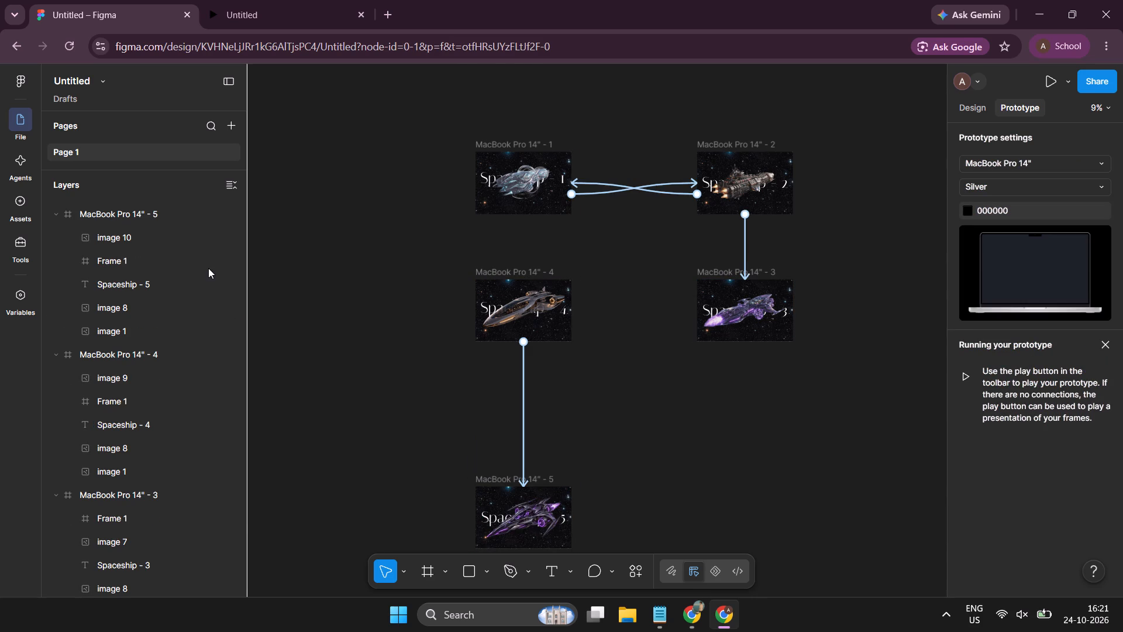
Move the whole MacBook Pro 14" - 5 frame up to sit just below MacBook Pro 14" - 4.
{"action": "left_click", "coordinate": [171, 221]}
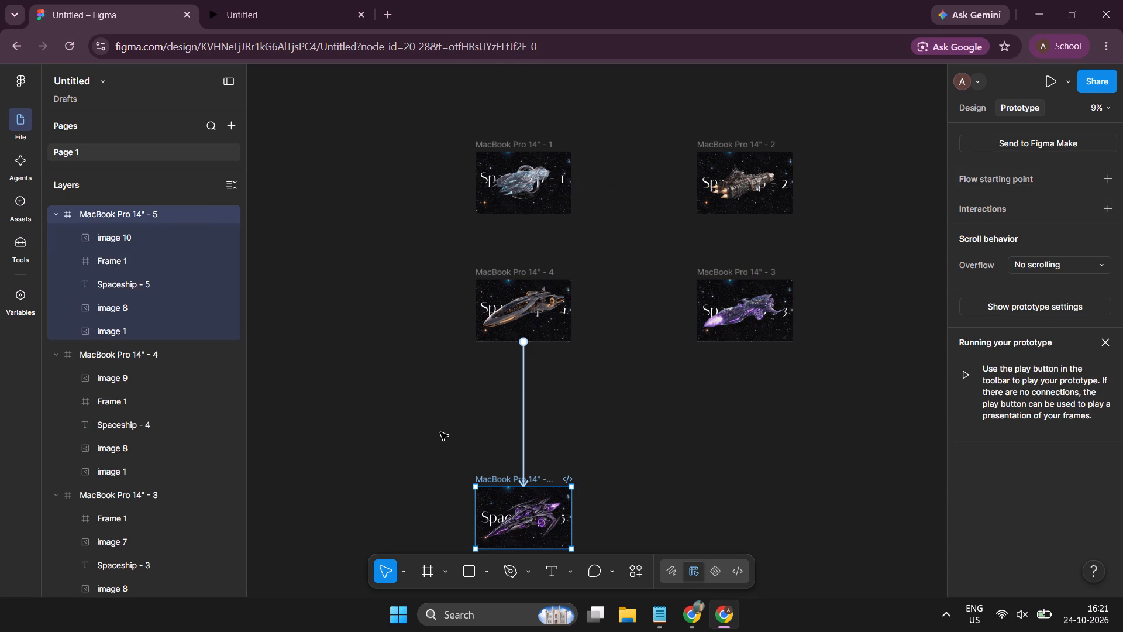
{"action": "left_click_drag", "start_coordinate": [488, 493], "coordinate": [488, 480]}
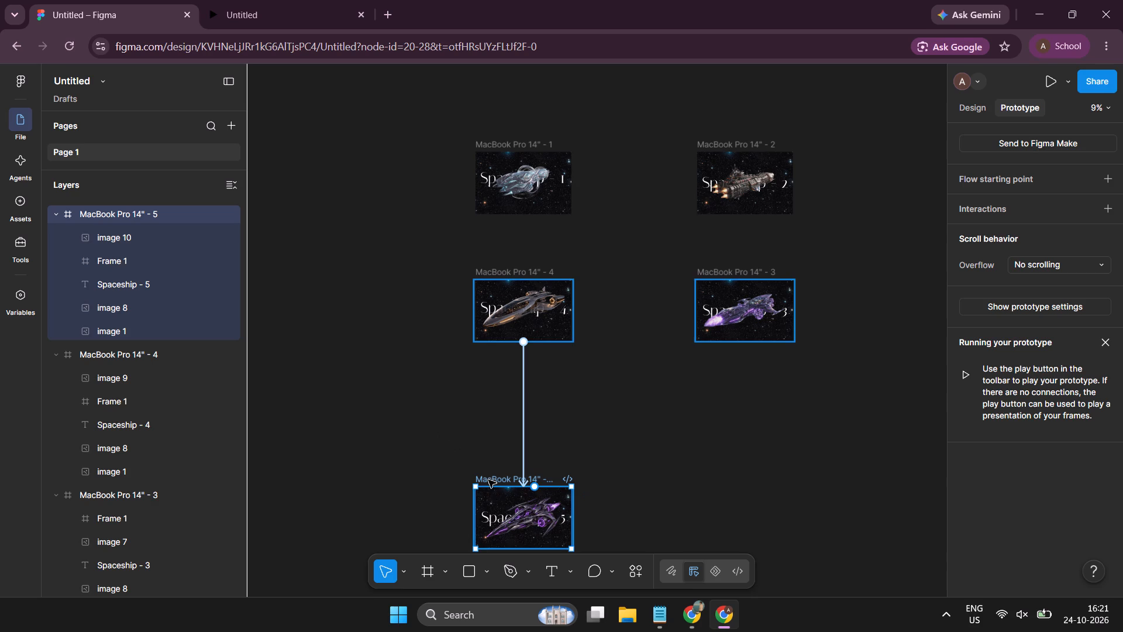
{"action": "left_click_drag", "start_coordinate": [488, 480], "coordinate": [485, 415]}
{"action": "left_click", "coordinate": [419, 394]}
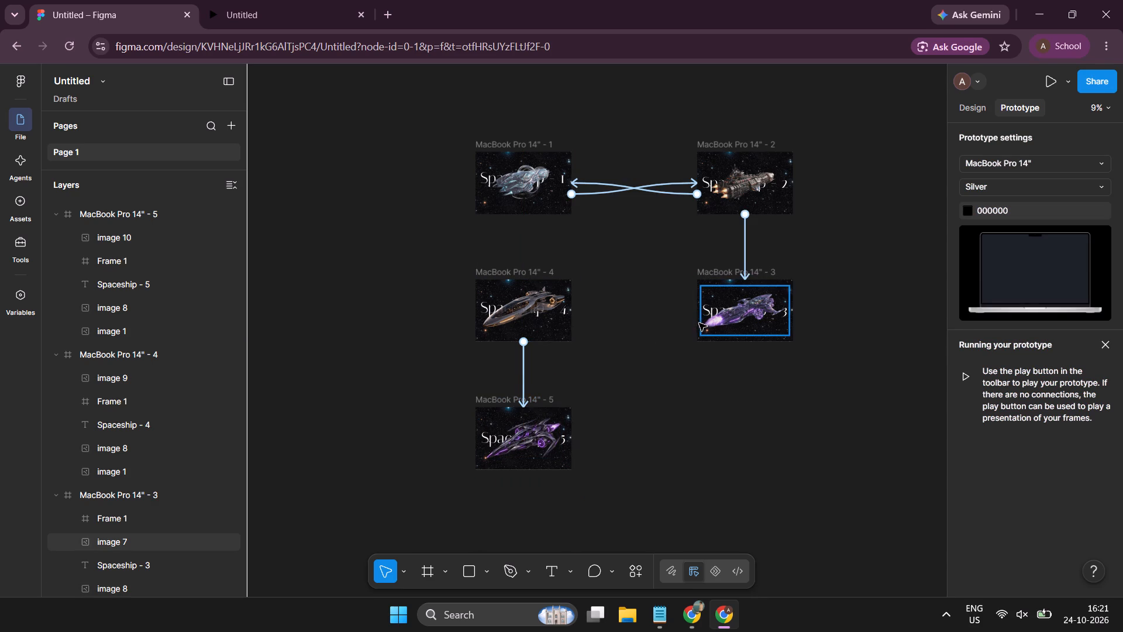
Connect image 7 in MacBook Pro 14" - 3 to the MacBook Pro 14" - 4 frame with the On drag trigger.
{"action": "left_click_drag", "start_coordinate": [701, 311], "coordinate": [556, 308]}
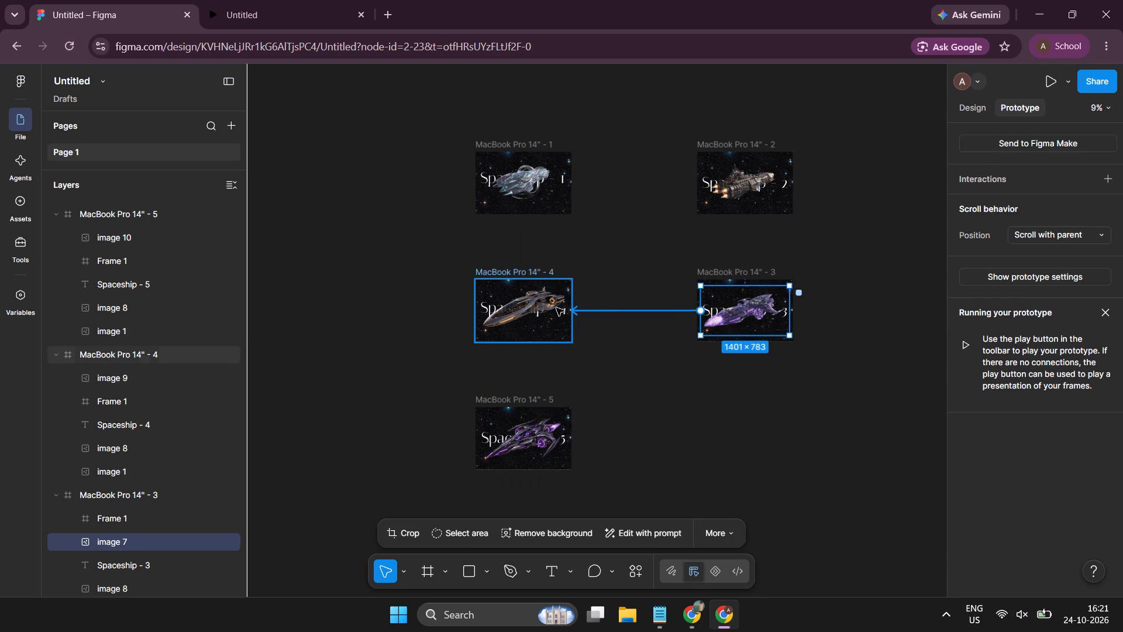
{"action": "left_click_drag", "start_coordinate": [556, 308], "coordinate": [559, 308]}
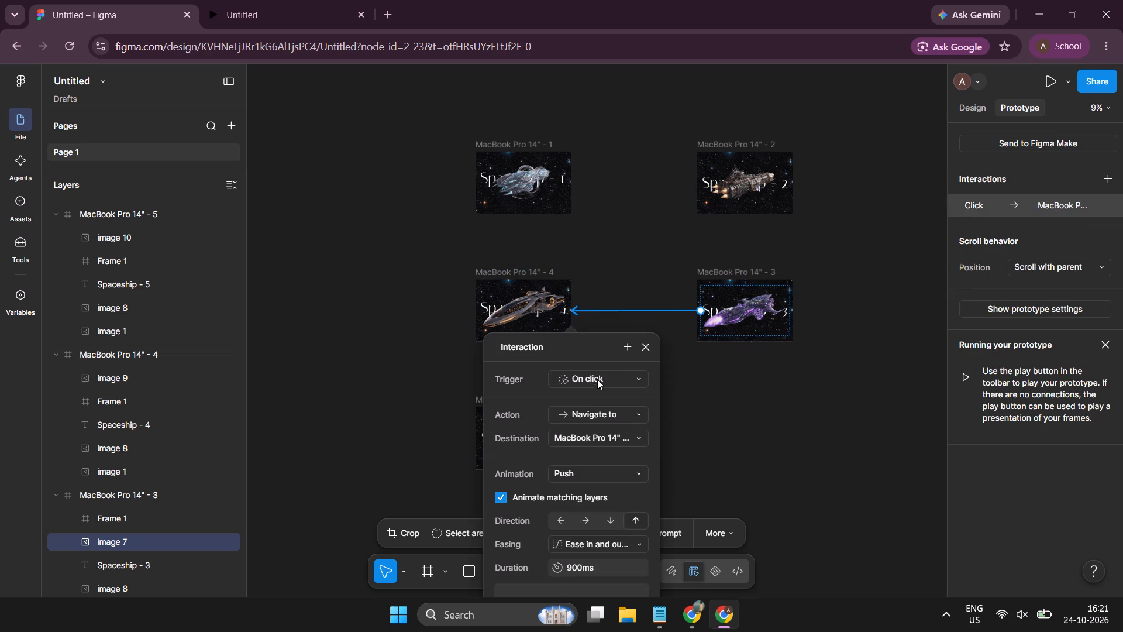
{"action": "left_click", "coordinate": [616, 376]}
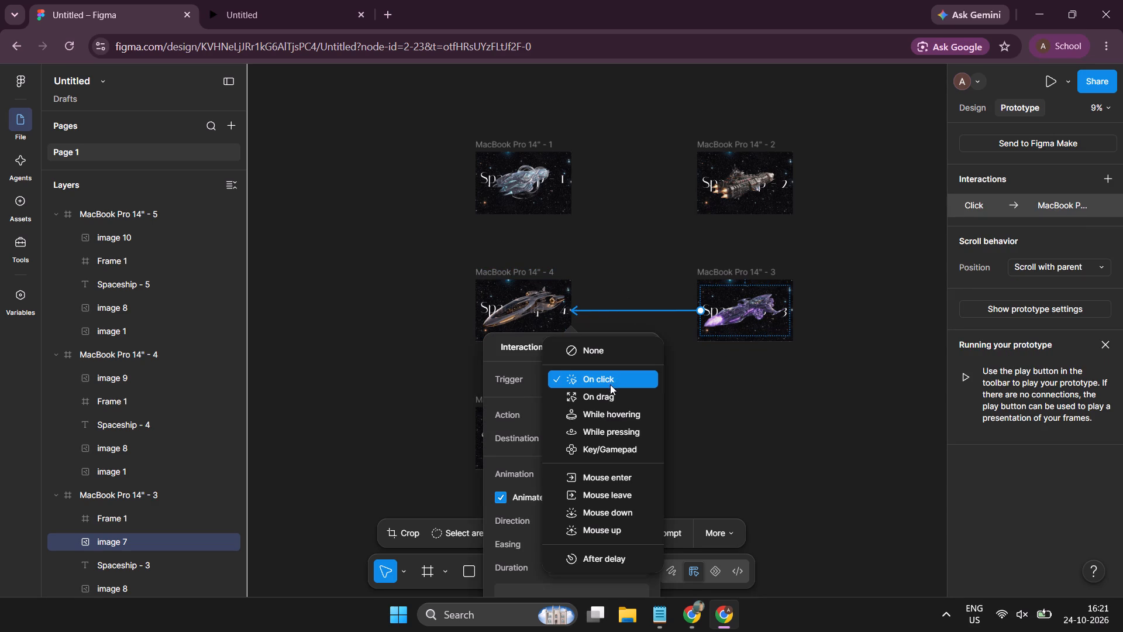
{"action": "left_click", "coordinate": [611, 401]}
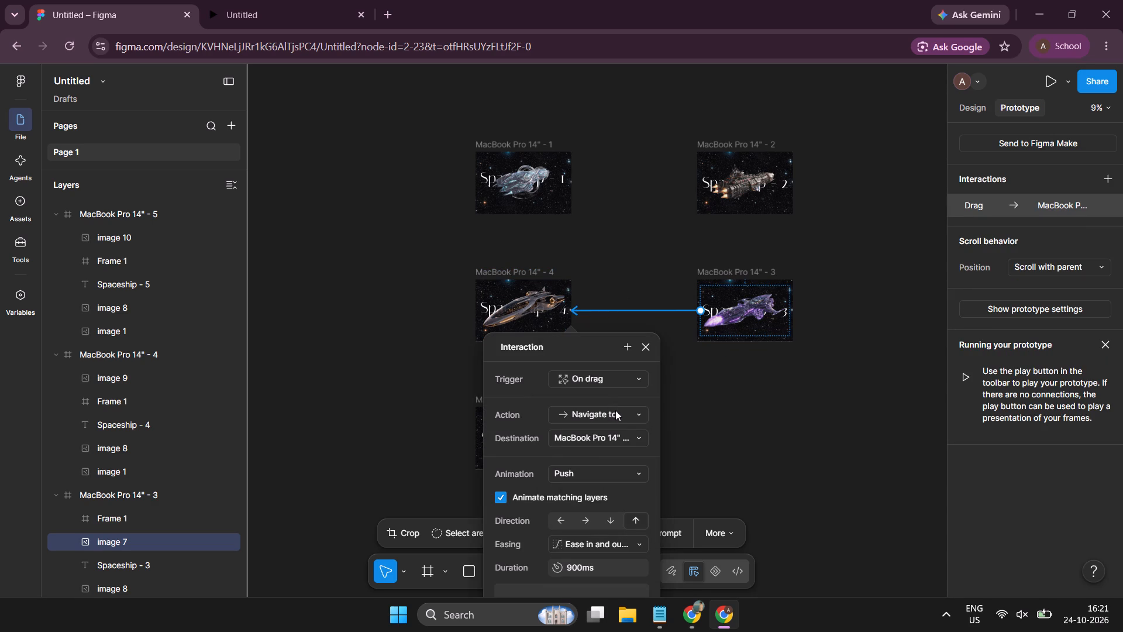
{"action": "left_click", "coordinate": [615, 412]}
{"action": "left_click", "coordinate": [611, 415]}
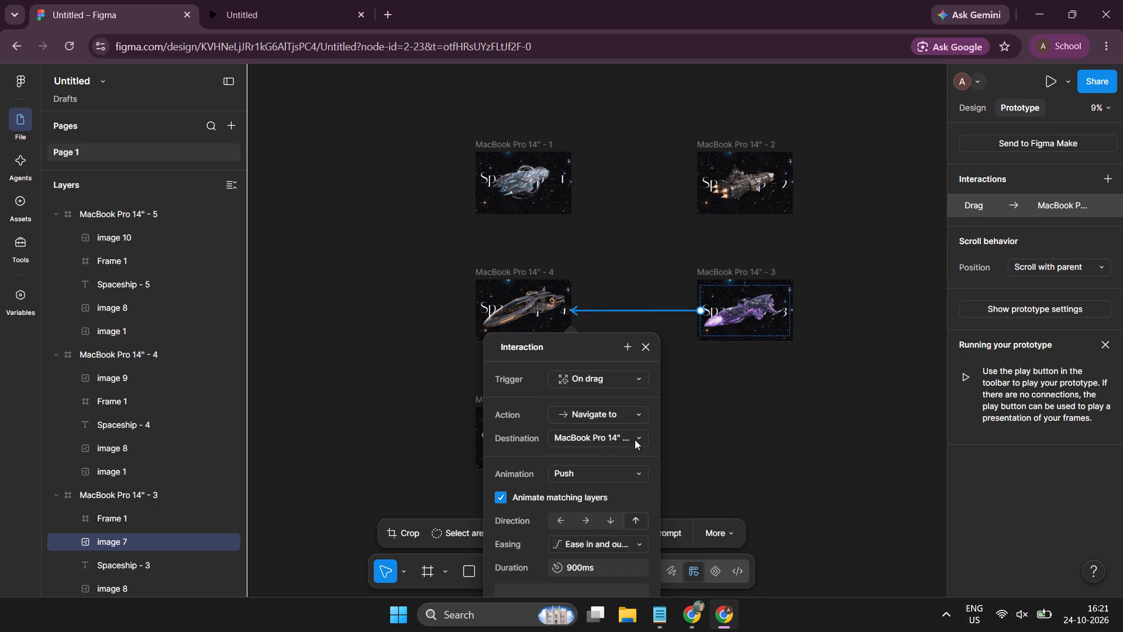
{"action": "left_click", "coordinate": [635, 439]}
{"action": "left_click", "coordinate": [635, 439]}
{"action": "left_click", "coordinate": [803, 390]}
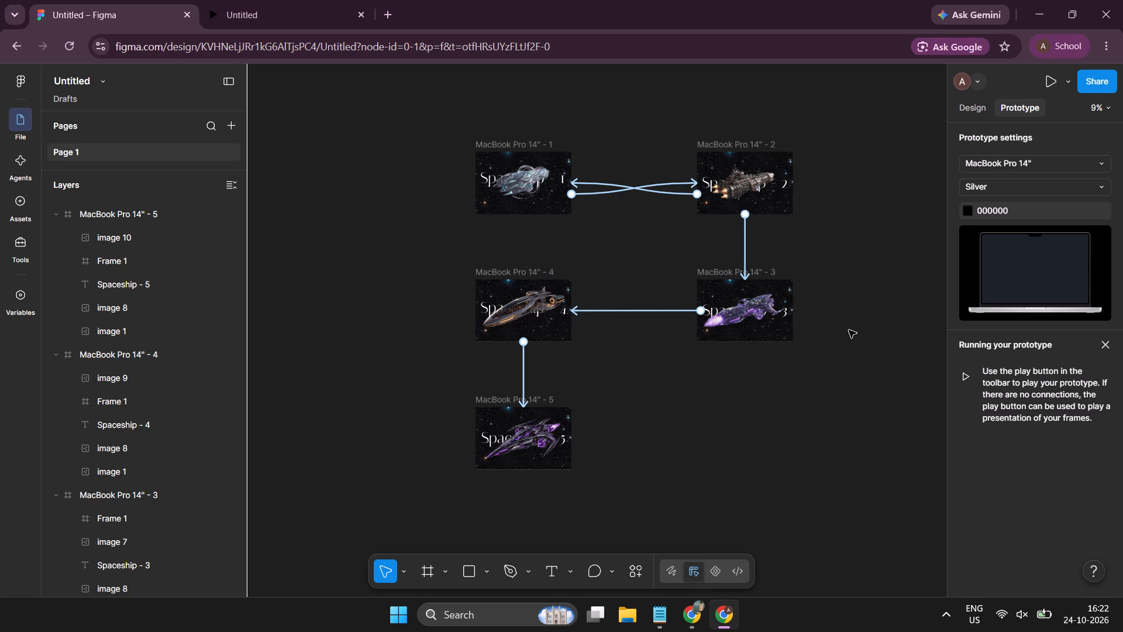
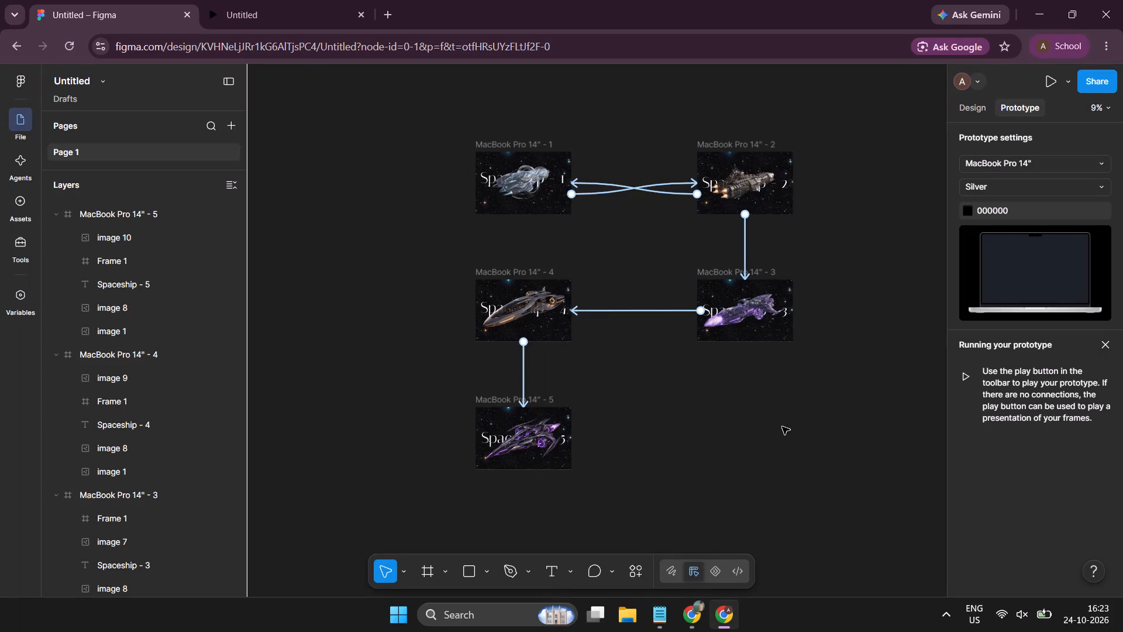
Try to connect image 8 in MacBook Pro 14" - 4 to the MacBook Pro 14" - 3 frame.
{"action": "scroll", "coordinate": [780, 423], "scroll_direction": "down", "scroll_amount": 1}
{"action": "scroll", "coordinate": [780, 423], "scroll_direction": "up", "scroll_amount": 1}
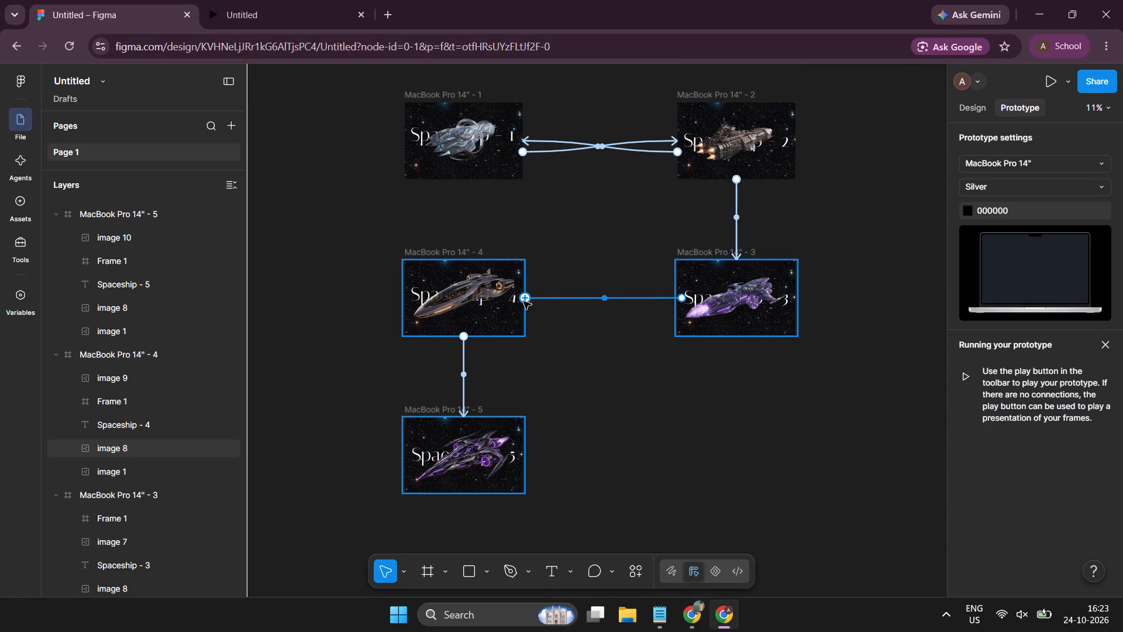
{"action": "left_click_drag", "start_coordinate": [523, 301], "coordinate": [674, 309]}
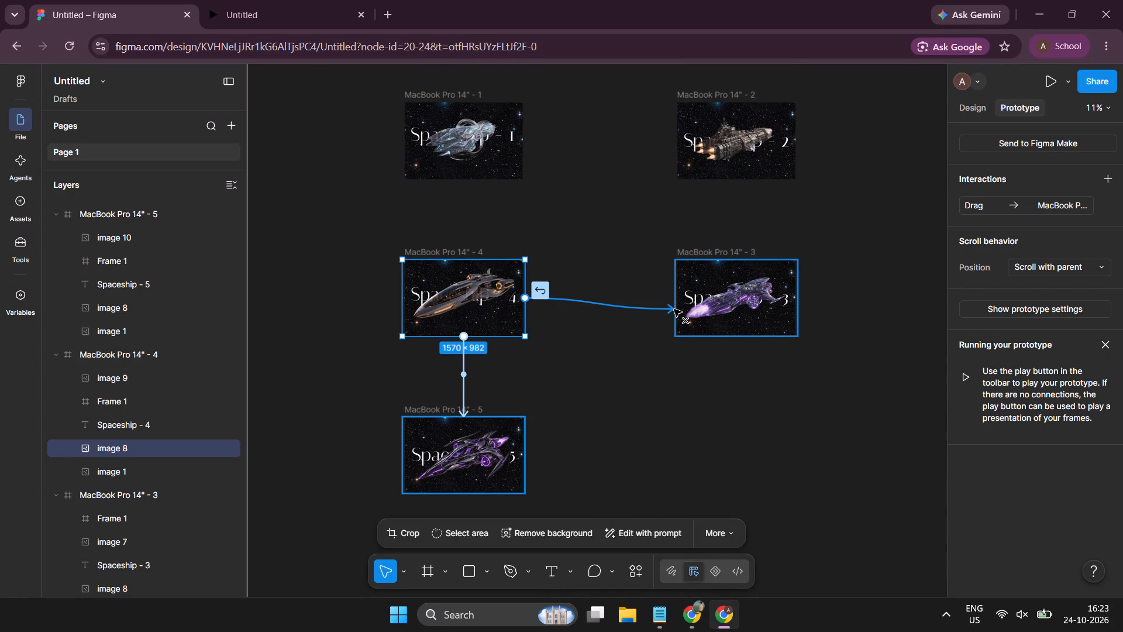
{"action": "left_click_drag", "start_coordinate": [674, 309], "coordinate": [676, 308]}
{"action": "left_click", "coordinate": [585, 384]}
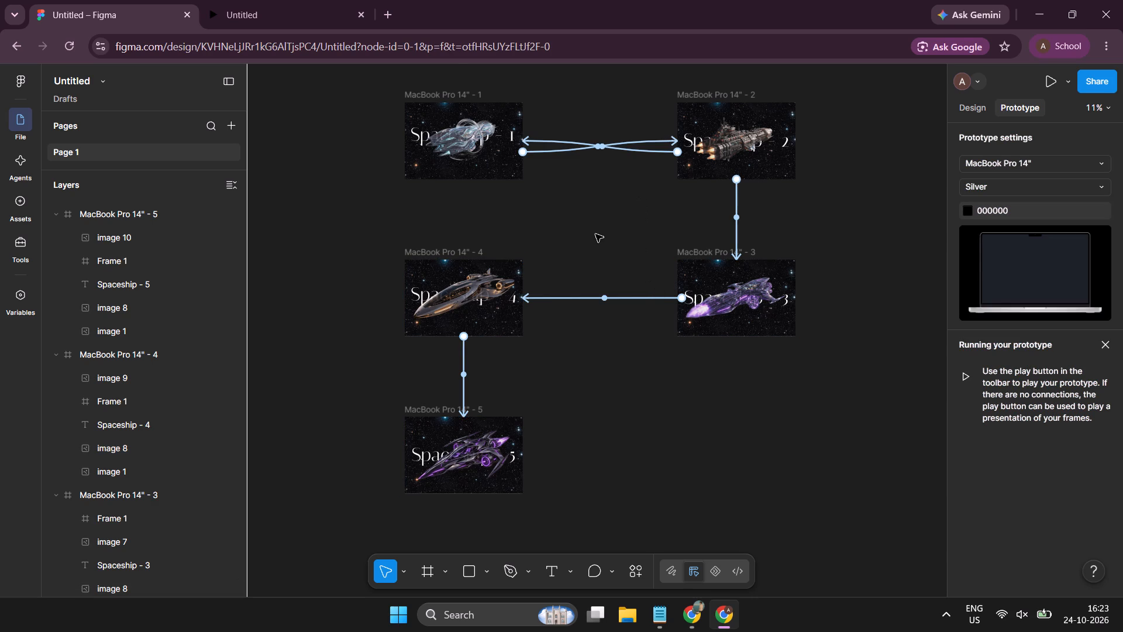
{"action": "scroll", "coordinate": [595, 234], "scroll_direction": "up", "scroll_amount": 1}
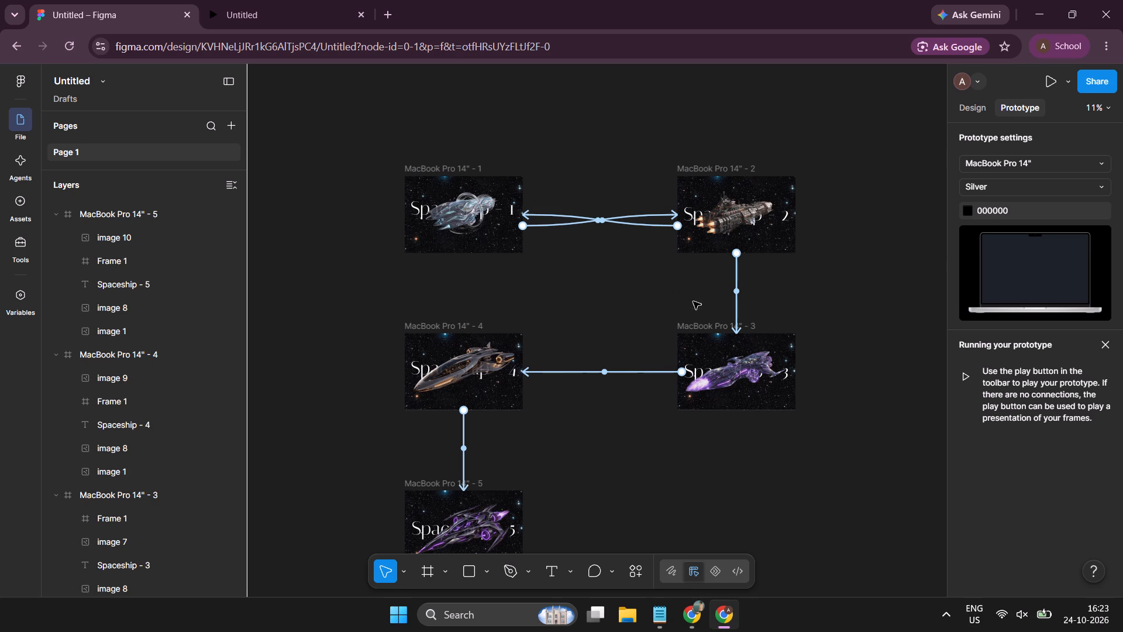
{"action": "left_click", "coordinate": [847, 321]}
Test the zigzag flow in the prototype preview, stepping back to Spaceship 1 and through the slides in both directions.
{"action": "left_click", "coordinate": [317, 0]}
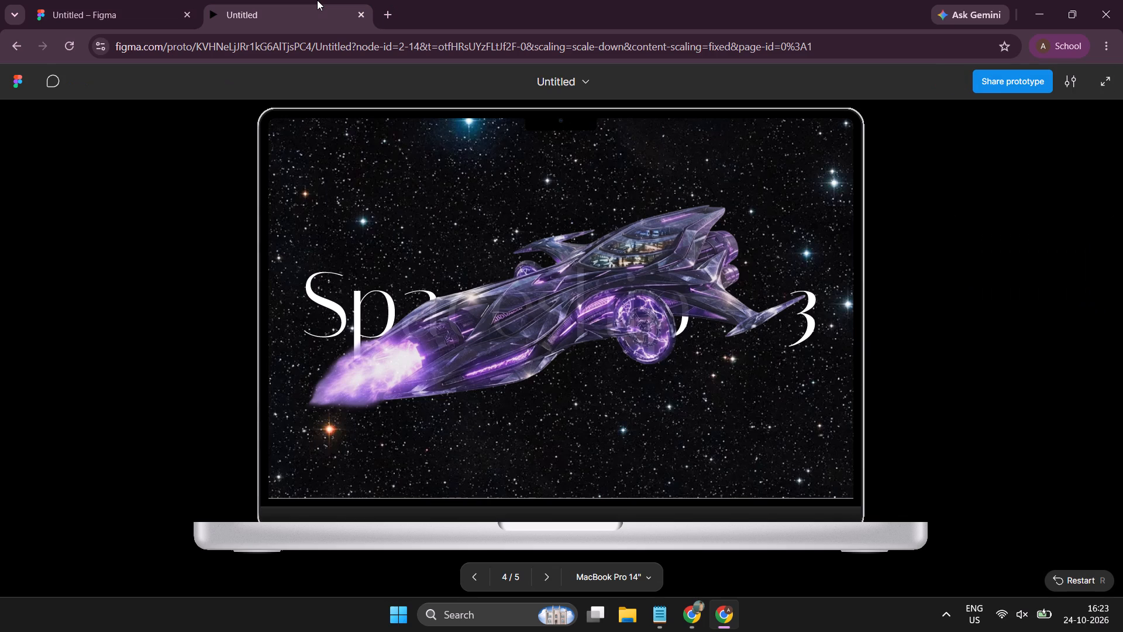
{"action": "key", "text": "Left"}
{"action": "key", "text": "Left"}
{"action": "key", "text": "Left"}
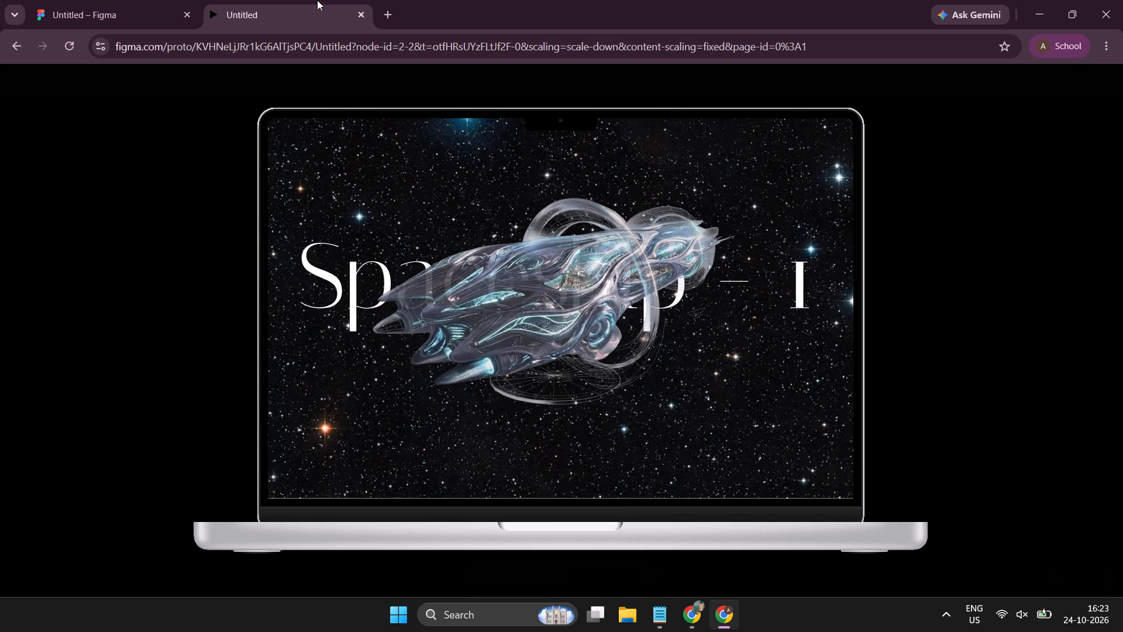
{"action": "key", "text": "Right"}
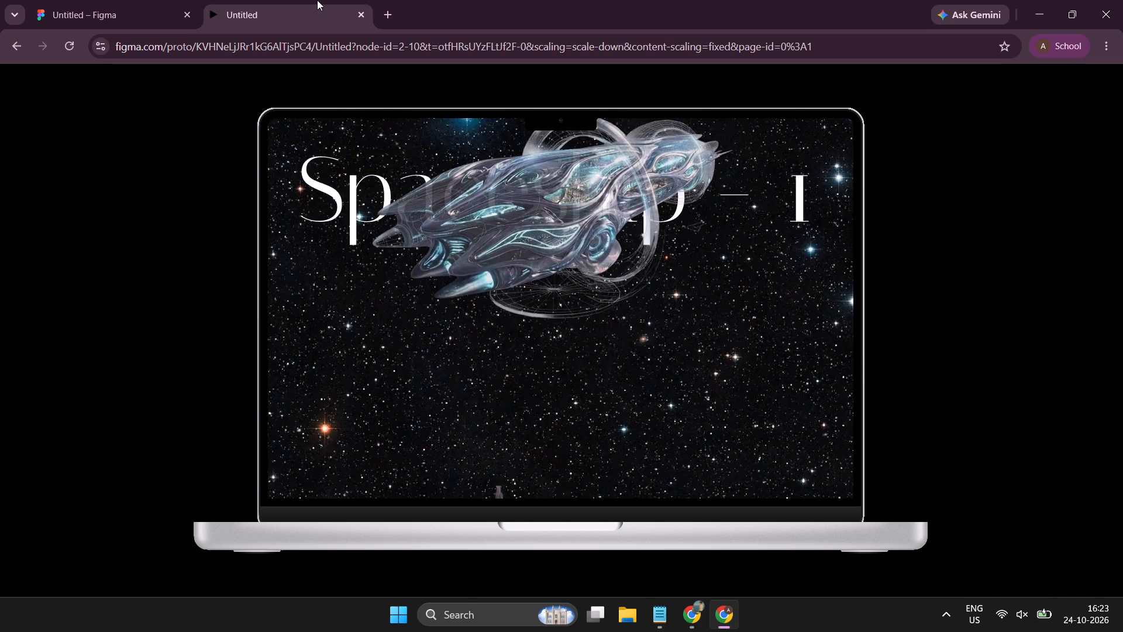
{"action": "key", "text": "Right"}
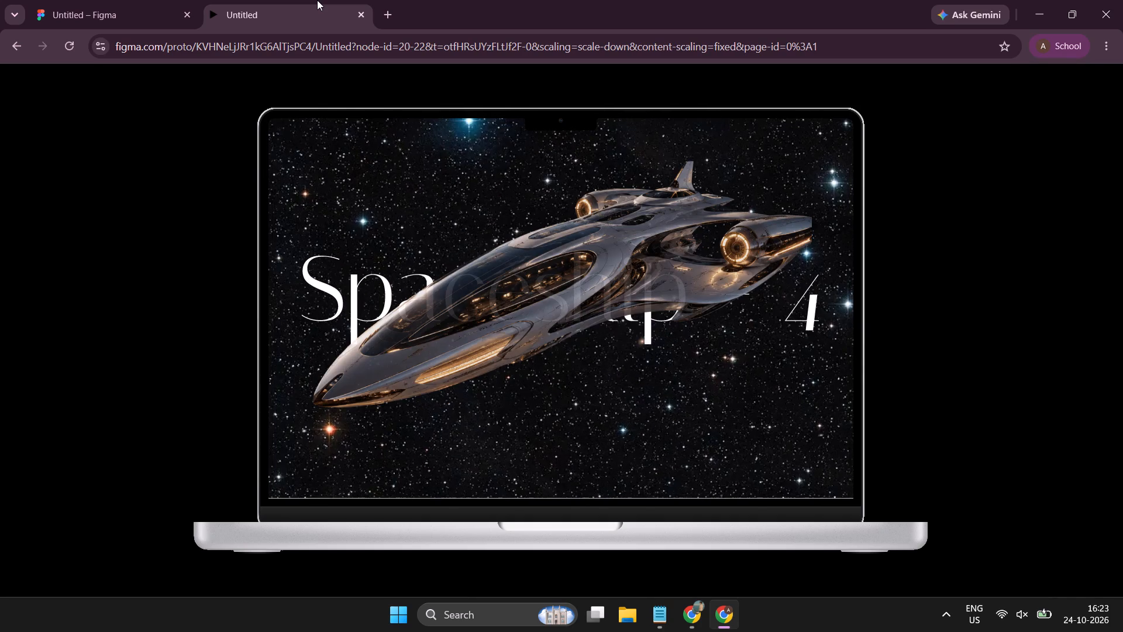
{"action": "key", "text": "Left"}
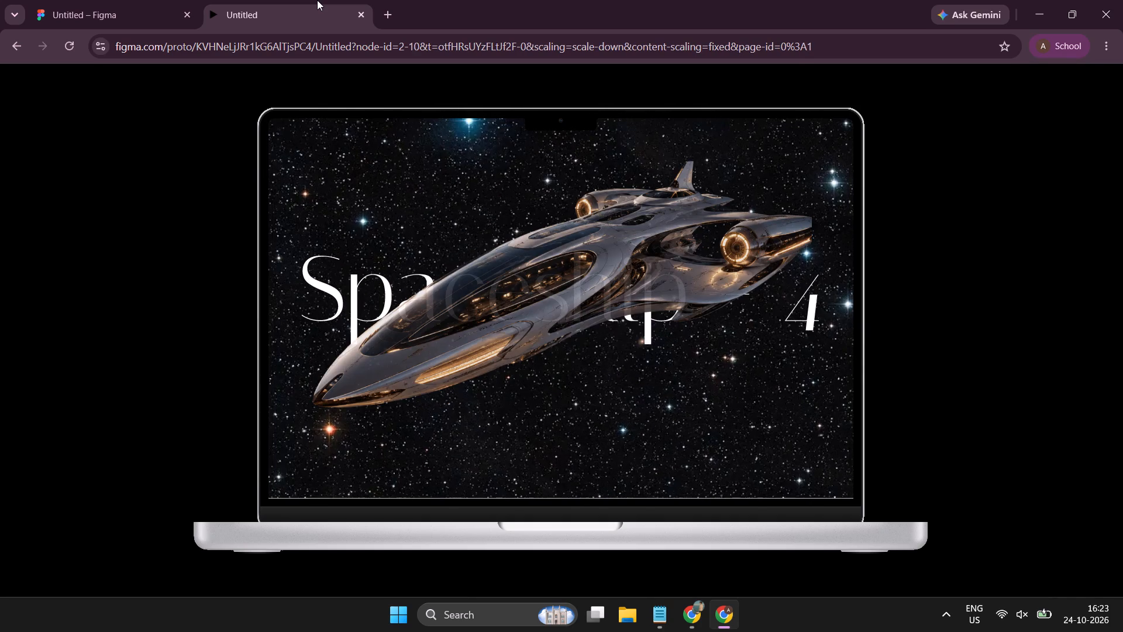
{"action": "key", "text": "Left"}
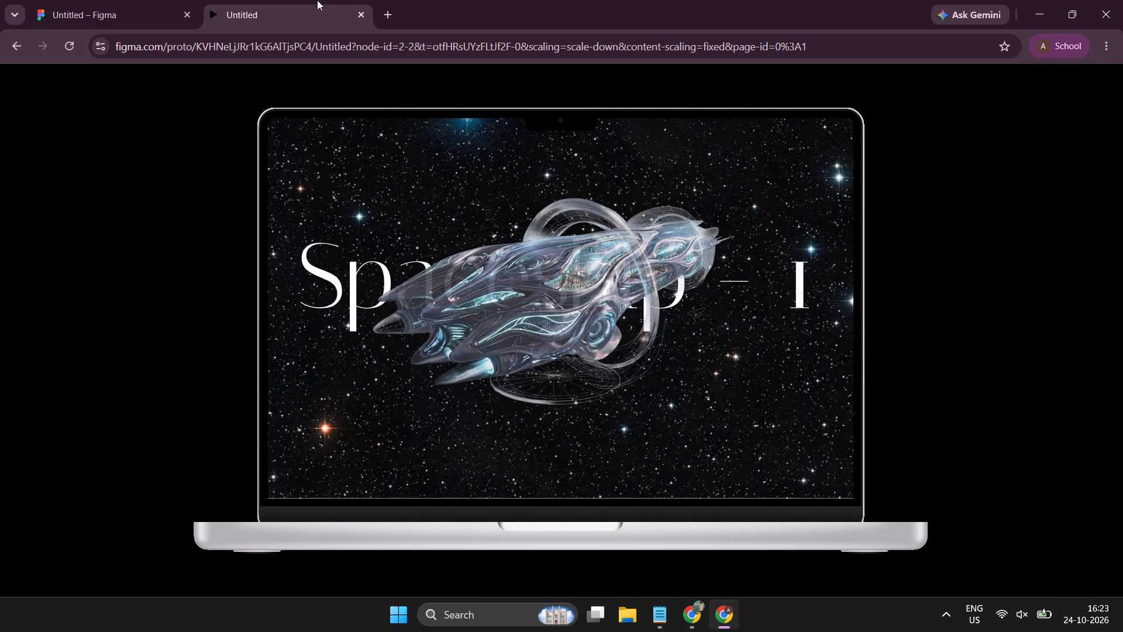
In the design file, undo the zigzag rearrangement and reconnections until the frames are back in a single vertical column.
{"action": "left_click", "coordinate": [73, 0]}
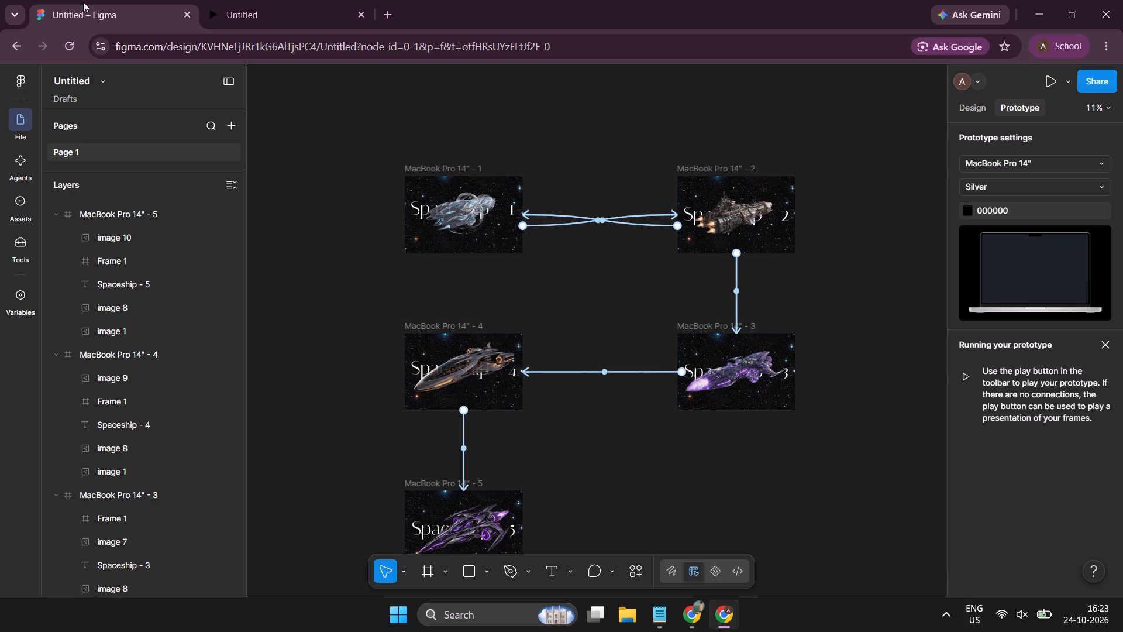
{"action": "key", "text": "ctrl+z"}
{"action": "key", "text": "ctrl+z"}
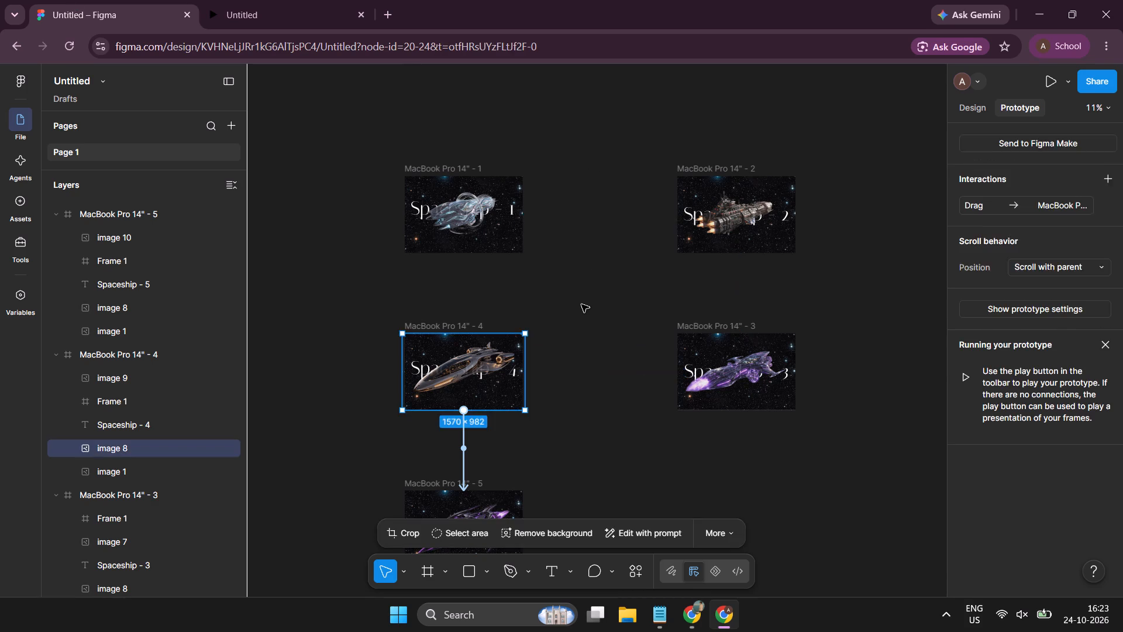
{"action": "key", "text": "ctrl+z"}
{"action": "key", "text": "ctrl+z"}
{"action": "key", "text": "ctrl+z"}
{"action": "key", "text": "ctrl+z"}
{"action": "key", "text": "ctrl+z"}
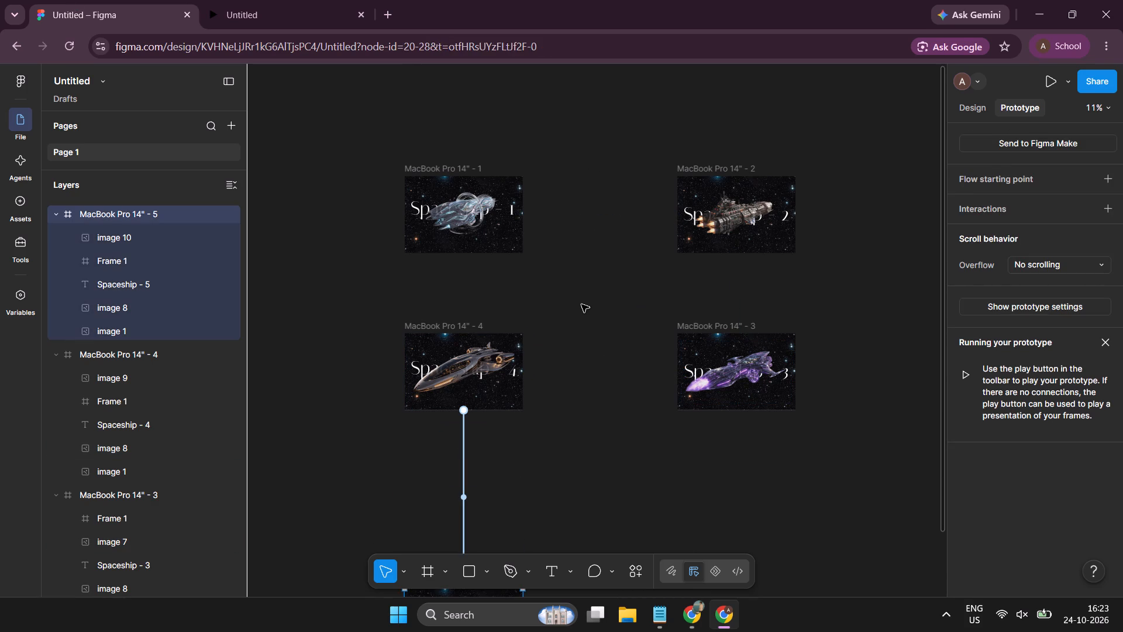
{"action": "key", "text": "ctrl+z"}
{"action": "key", "text": "ctrl+z"}
{"action": "key", "text": "ctrl+z"}
{"action": "key", "text": "ctrl+z"}
{"action": "key", "text": "ctrl+z"}
{"action": "key", "text": "ctrl+z"}
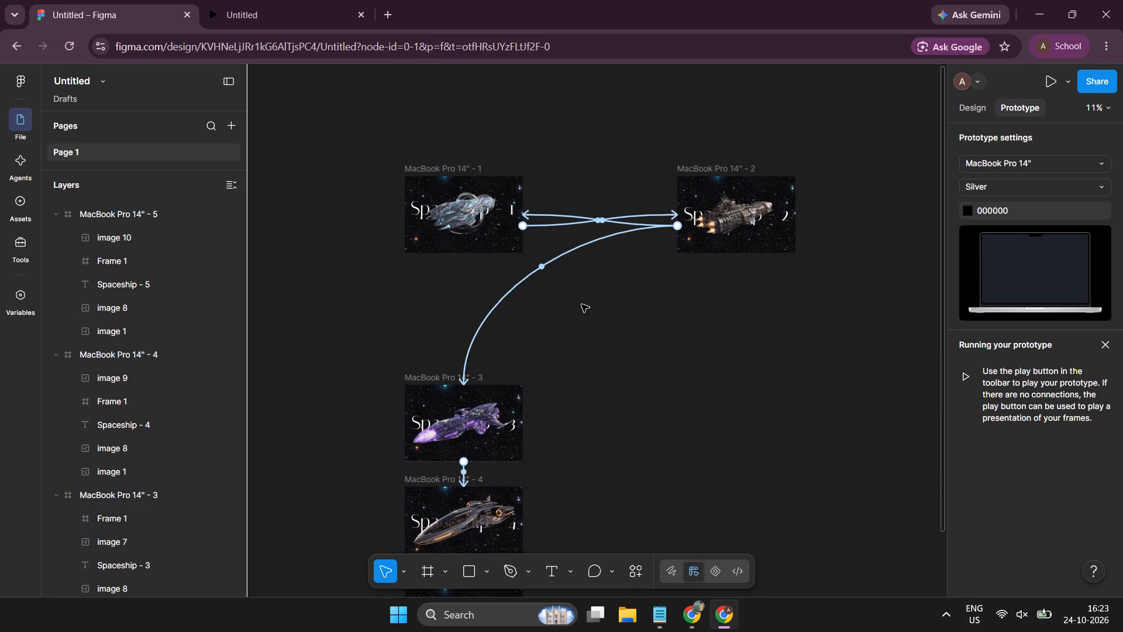
{"action": "key", "text": "ctrl+z"}
{"action": "key", "text": "ctrl+z"}
{"action": "key", "text": "ctrl+z"}
{"action": "key", "text": "ctrl+z"}
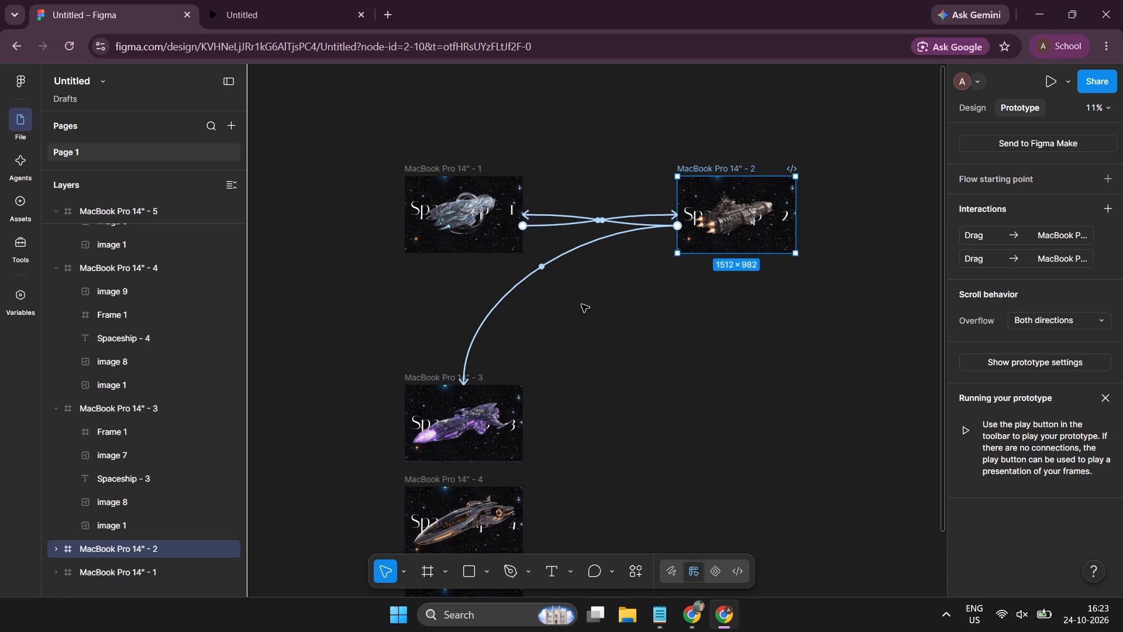
{"action": "key", "text": "ctrl+z"}
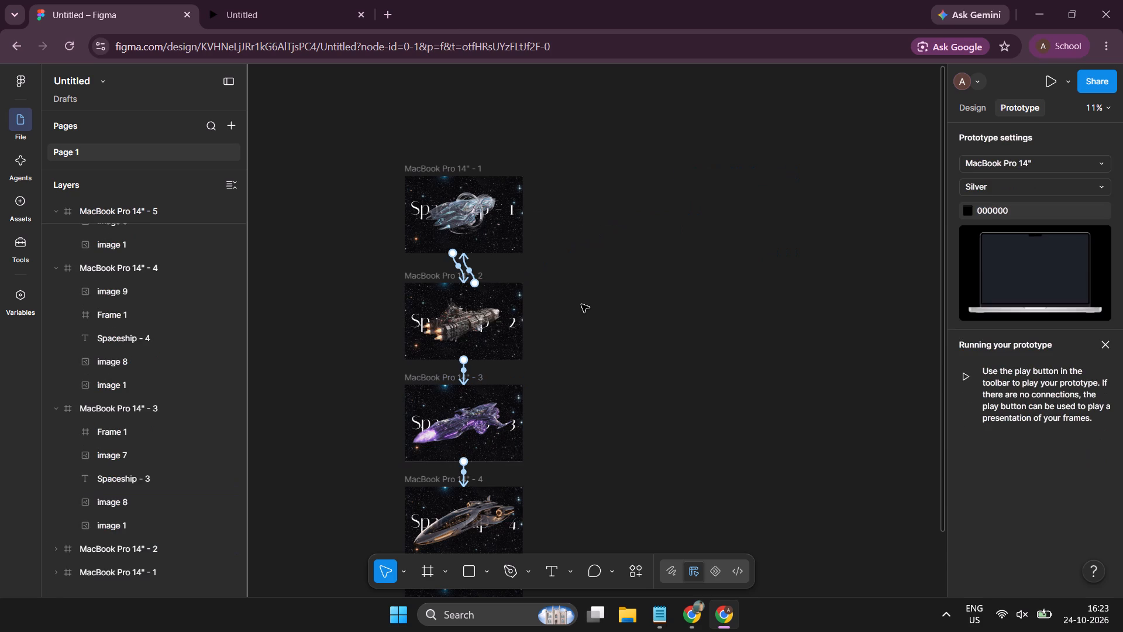
{"action": "key", "text": "ctrl+z"}
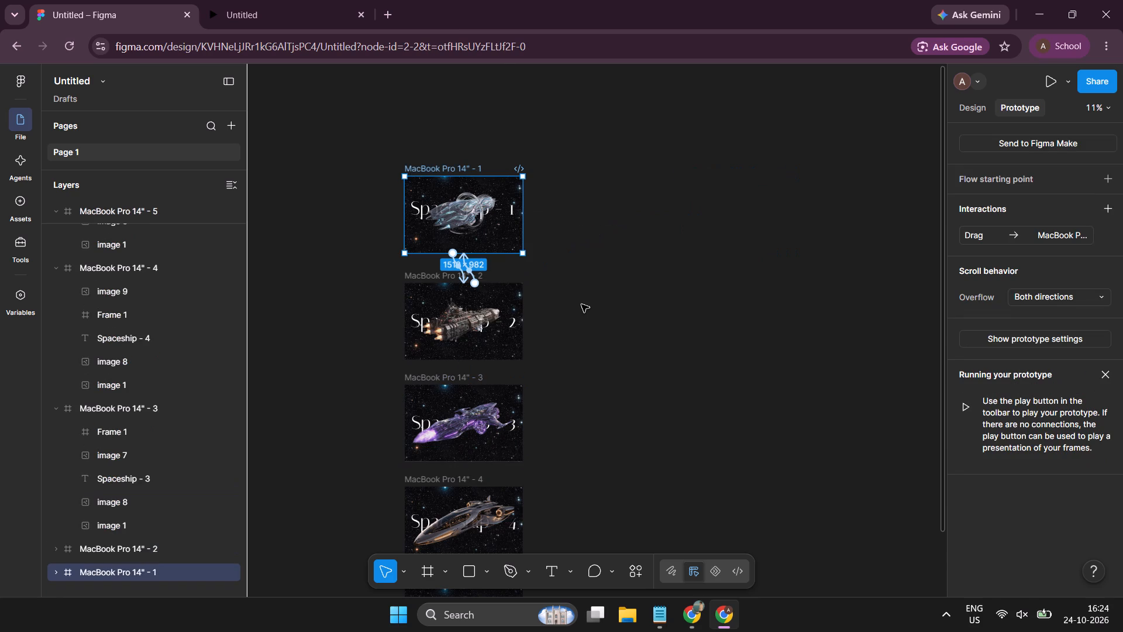
{"action": "left_click", "coordinate": [581, 304]}
Test the restored column flow in the prototype preview, stepping forward through the slides and back to Spaceship 1.
{"action": "left_click", "coordinate": [235, 0]}
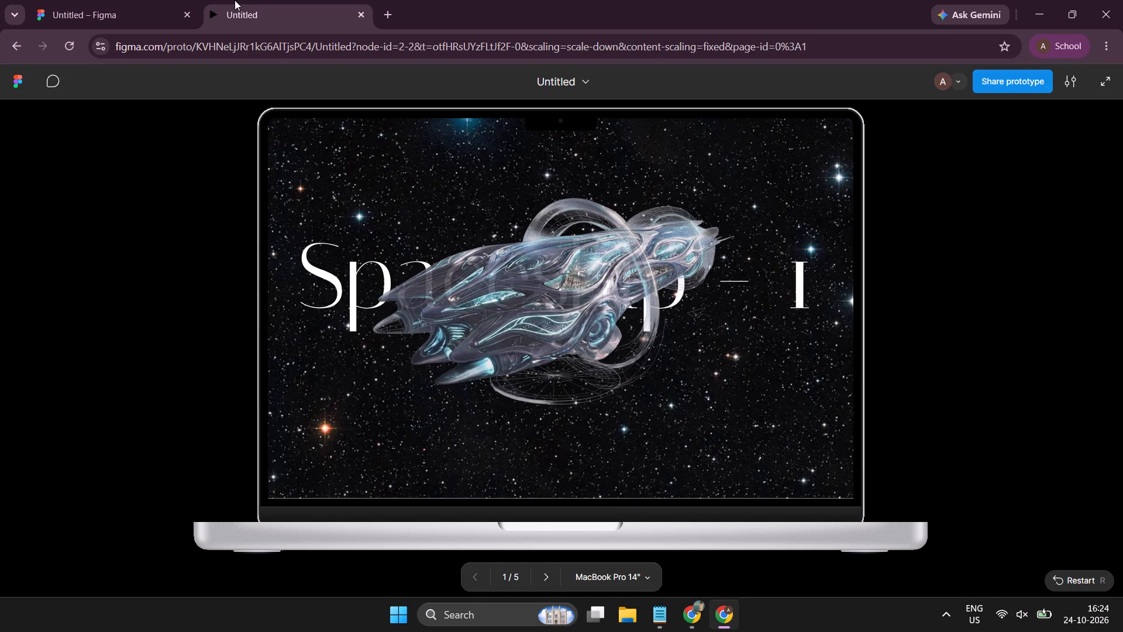
{"action": "key", "text": "Right"}
{"action": "key", "text": "Right"}
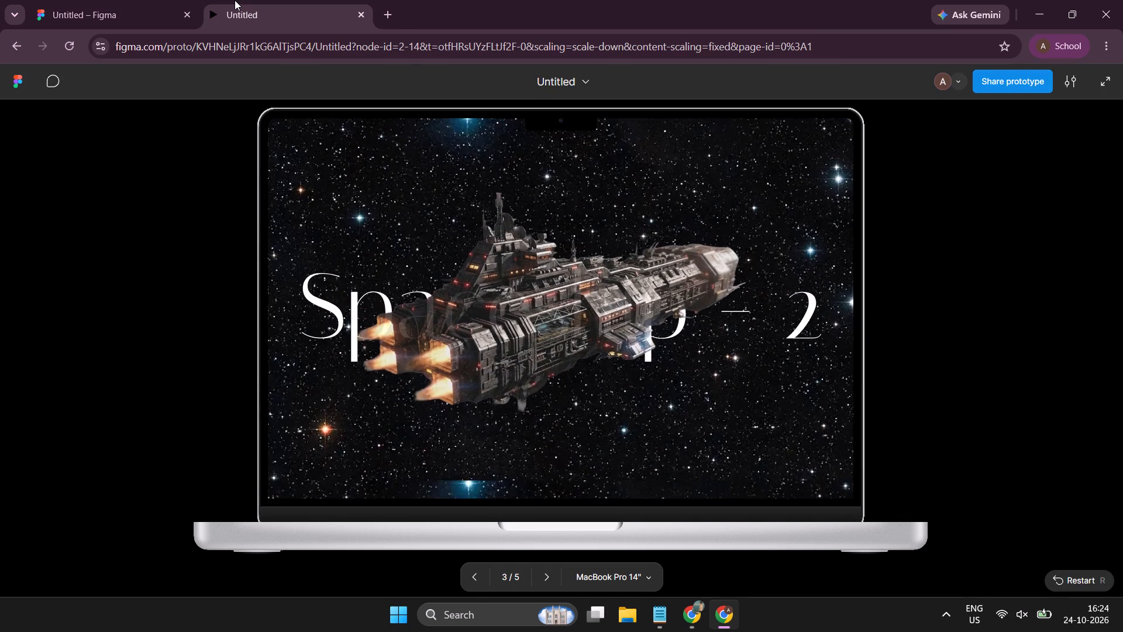
{"action": "key", "text": "Right"}
{"action": "key", "text": "Left"}
{"action": "key", "text": "Left"}
{"action": "key", "text": "Left"}
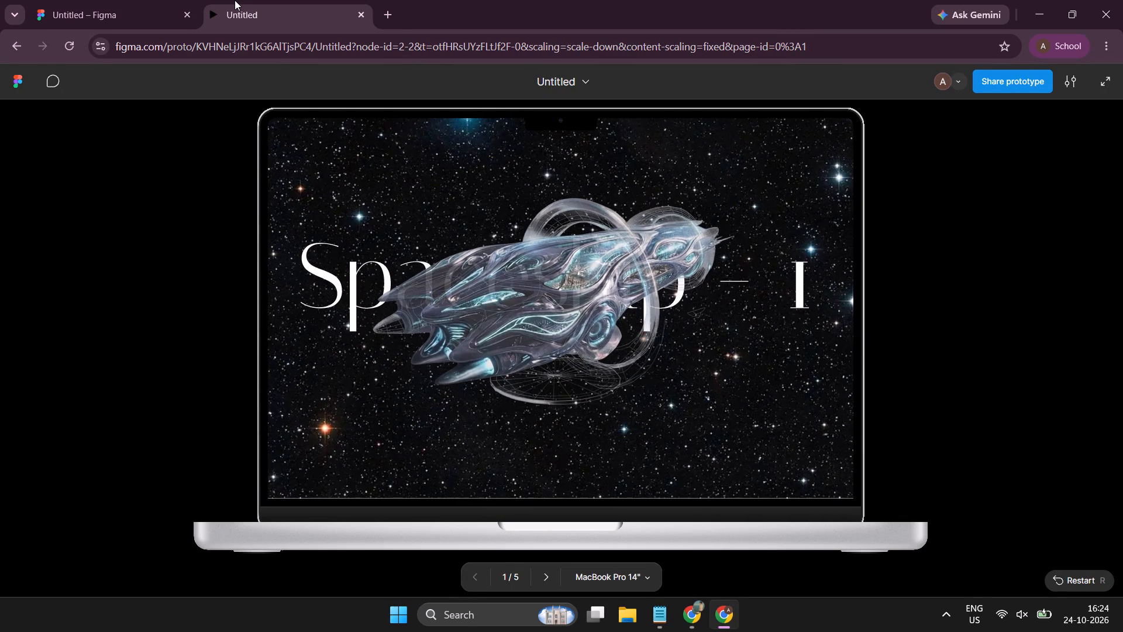
Return to the design file and examine the prototype connections along the column of five frames.
{"action": "left_click", "coordinate": [95, 0]}
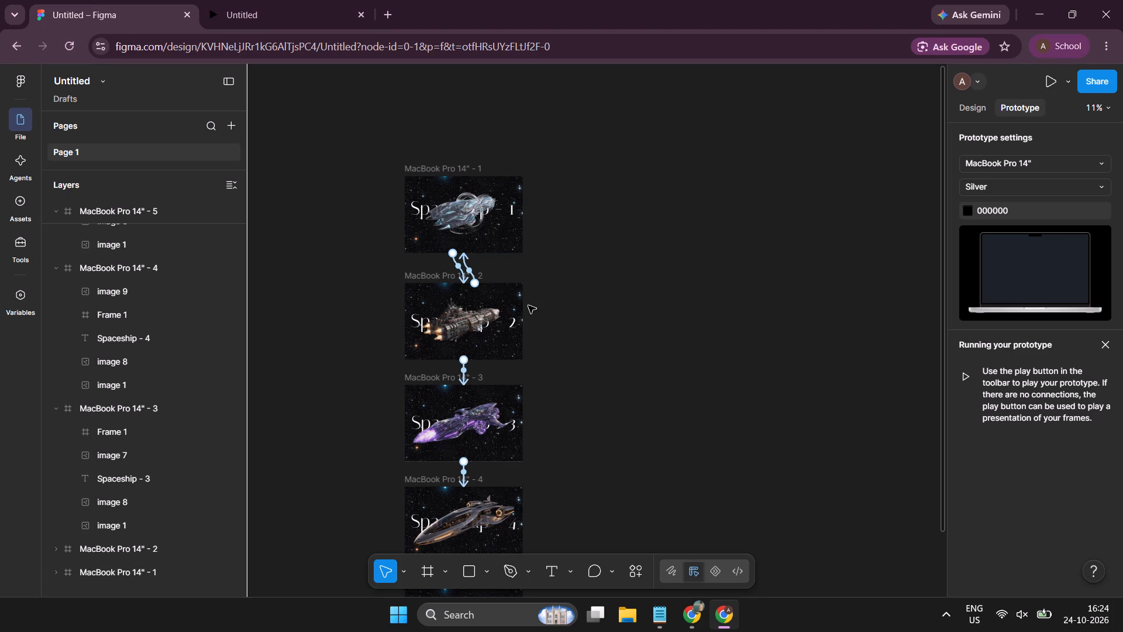
{"action": "scroll", "coordinate": [528, 305], "scroll_direction": "down", "scroll_amount": 3}
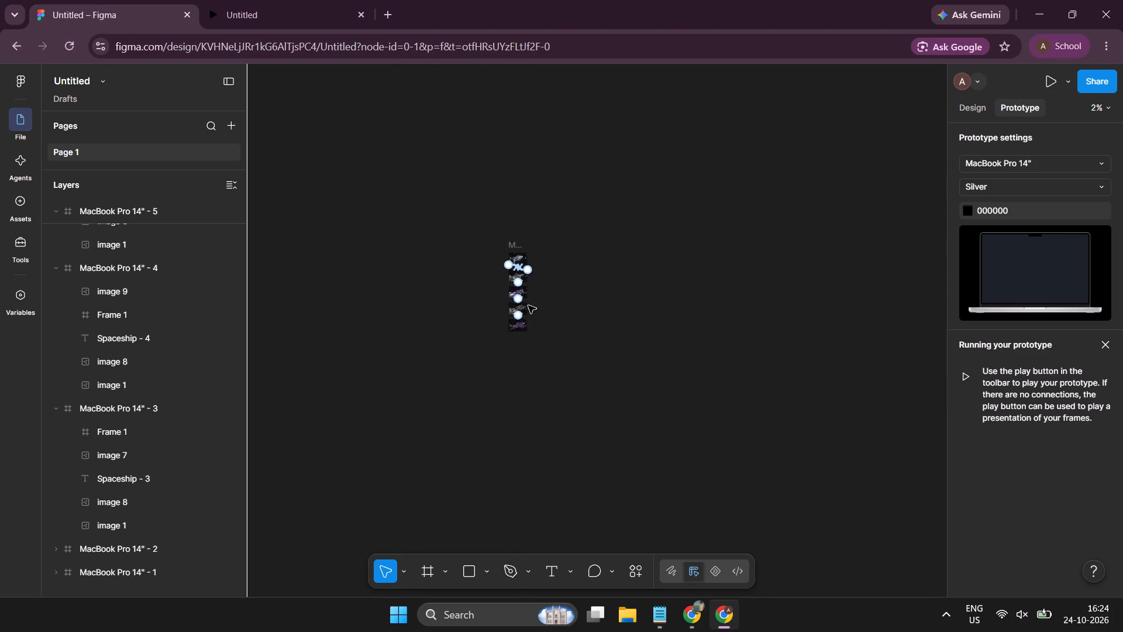
{"action": "scroll", "coordinate": [528, 305], "scroll_direction": "up", "scroll_amount": 1}
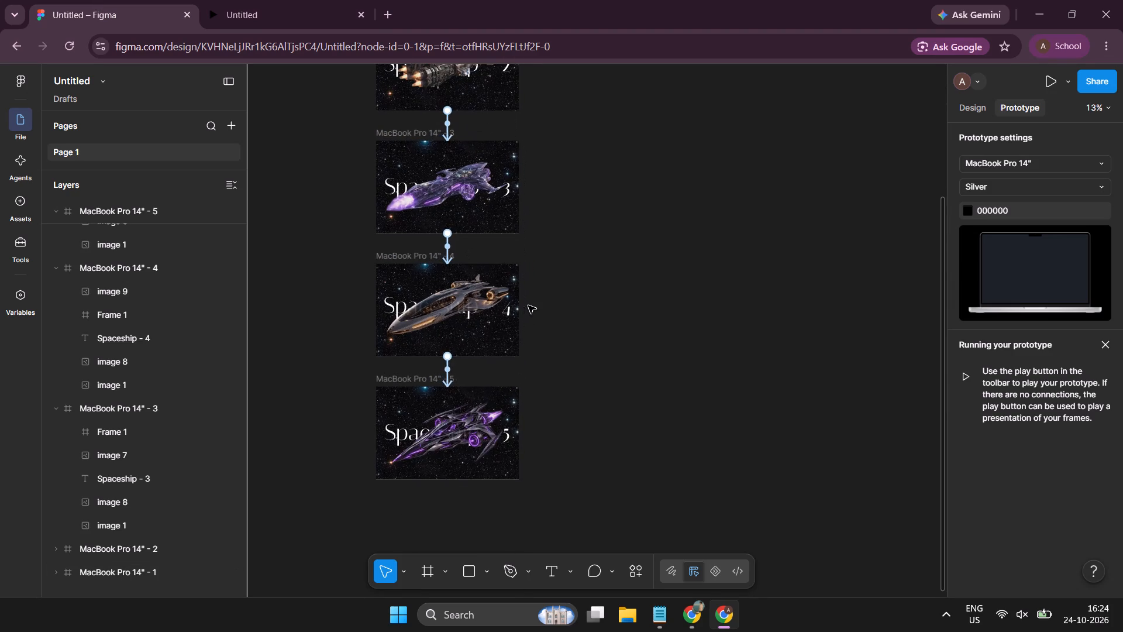
{"action": "scroll", "coordinate": [528, 305], "scroll_direction": "right", "scroll_amount": 1}
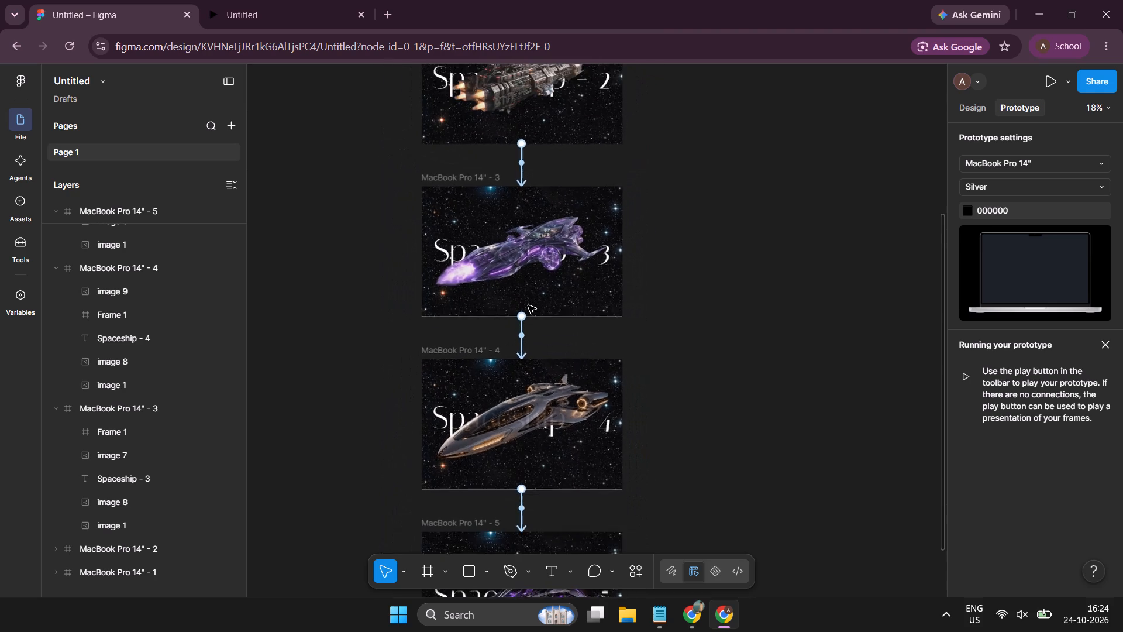
{"action": "scroll", "coordinate": [528, 305], "scroll_direction": "up", "scroll_amount": 4}
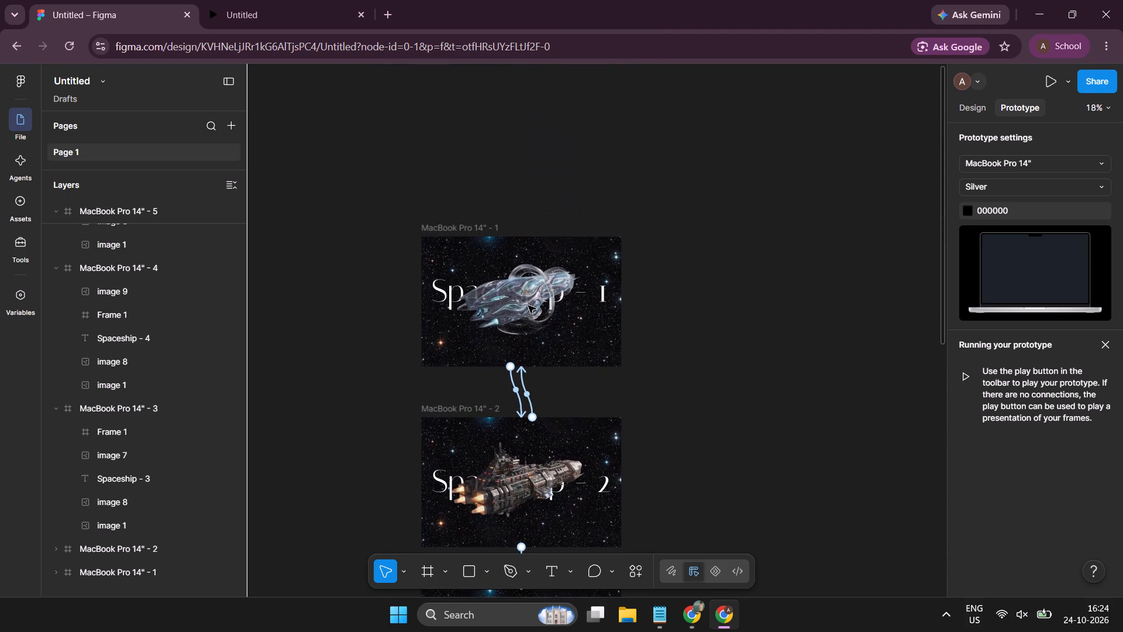
{"action": "scroll", "coordinate": [528, 305], "scroll_direction": "up", "scroll_amount": 1}
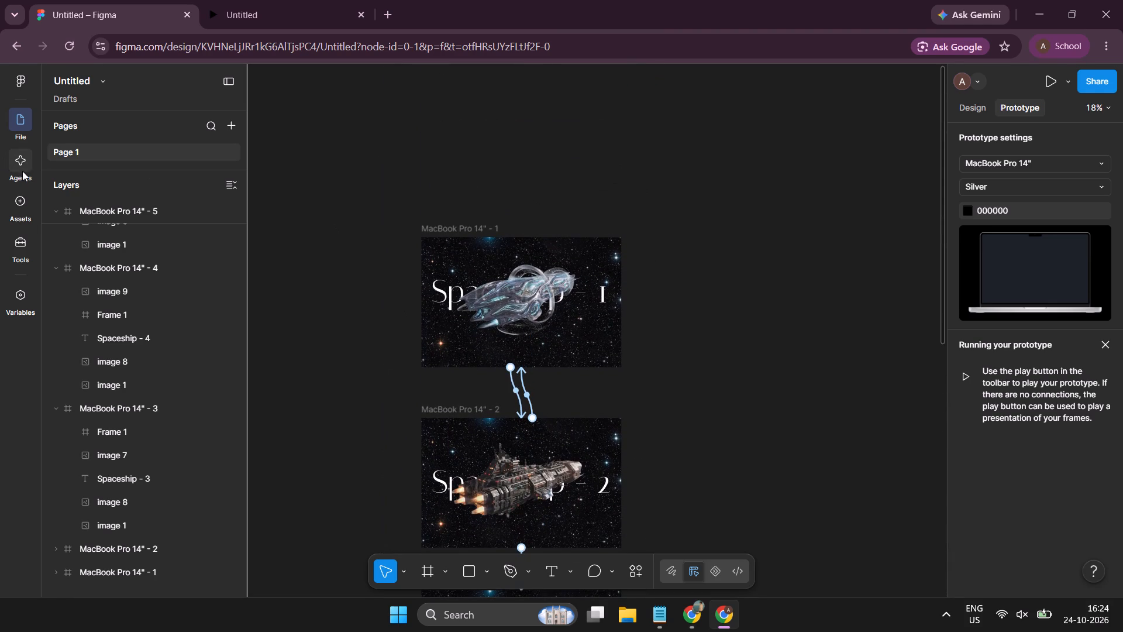
Check the agent conversation about applying the animation to every slide, and return to the file's layers.
{"action": "left_click", "coordinate": [22, 171]}
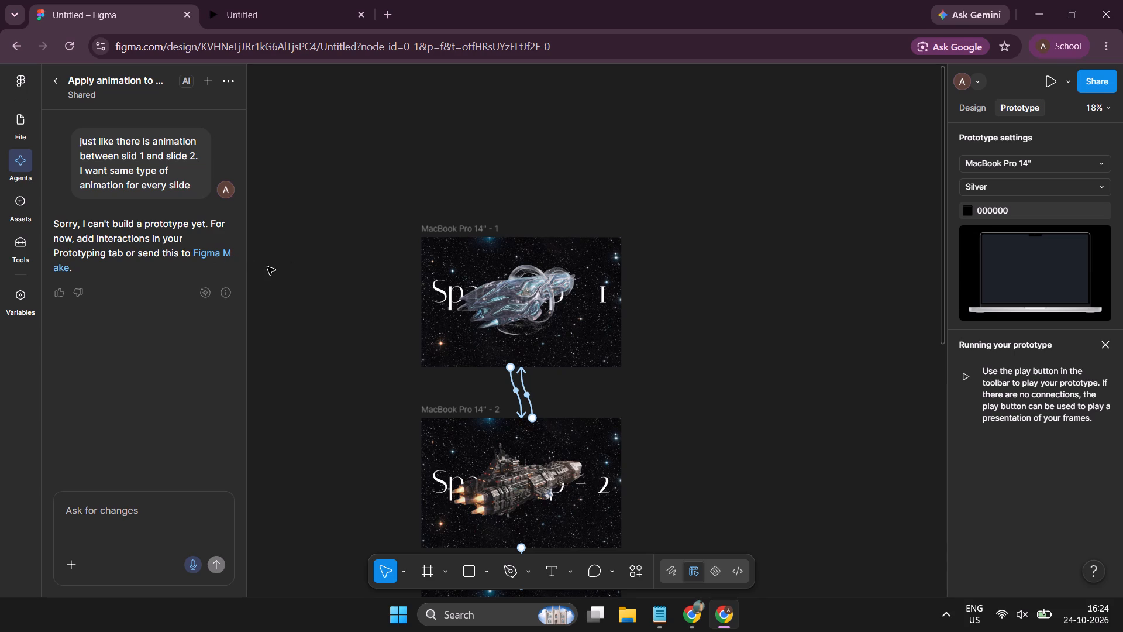
{"action": "left_click", "coordinate": [356, 229]}
{"action": "left_click", "coordinate": [22, 119]}
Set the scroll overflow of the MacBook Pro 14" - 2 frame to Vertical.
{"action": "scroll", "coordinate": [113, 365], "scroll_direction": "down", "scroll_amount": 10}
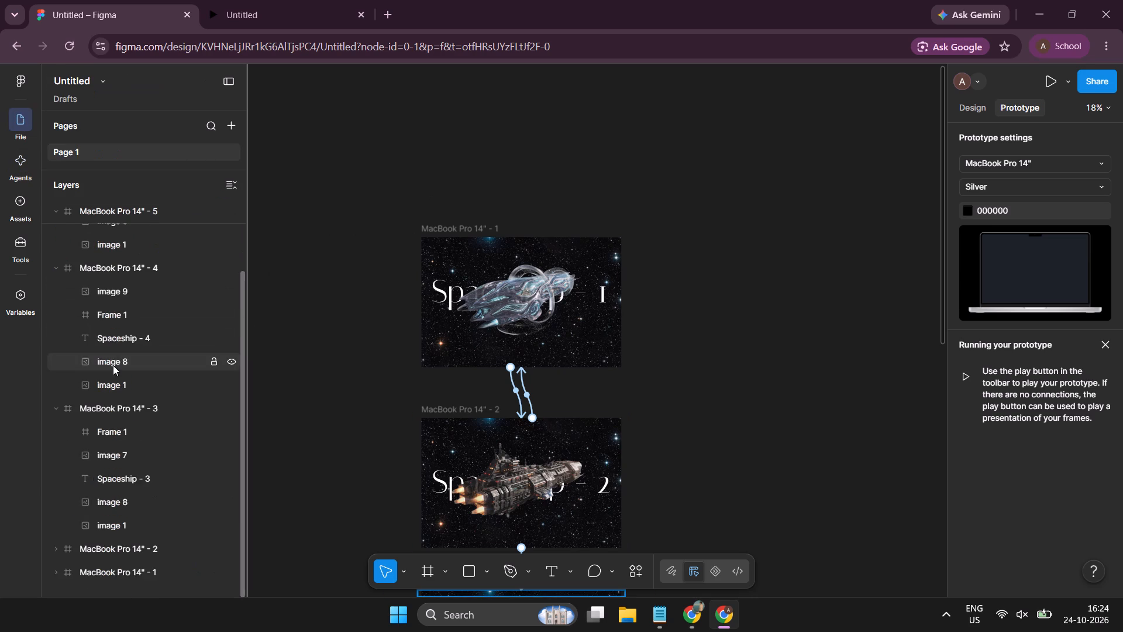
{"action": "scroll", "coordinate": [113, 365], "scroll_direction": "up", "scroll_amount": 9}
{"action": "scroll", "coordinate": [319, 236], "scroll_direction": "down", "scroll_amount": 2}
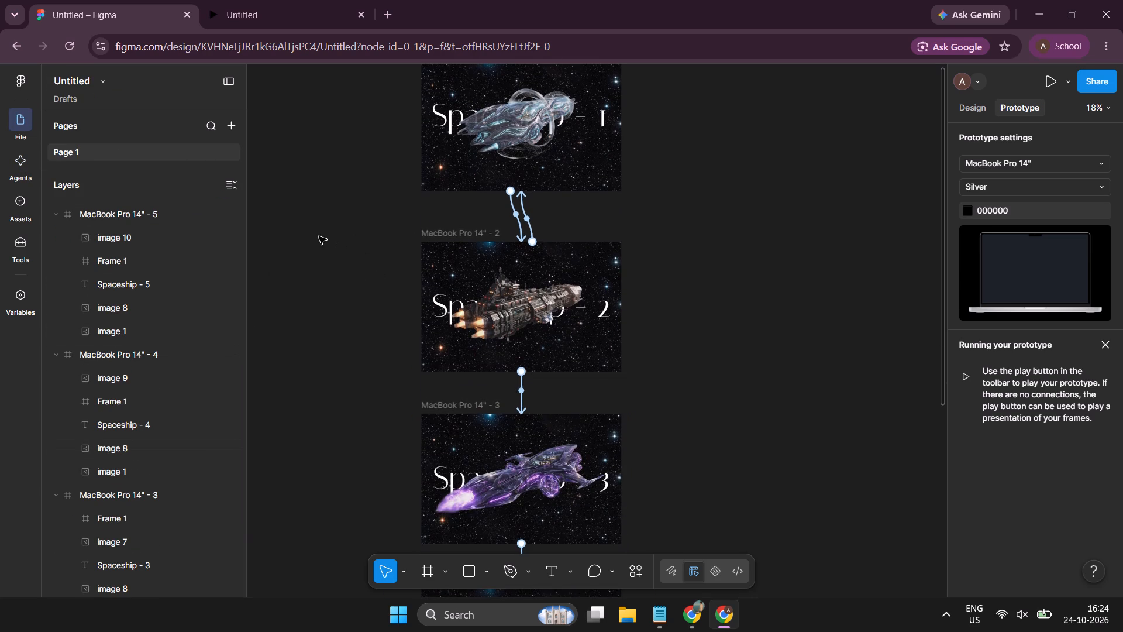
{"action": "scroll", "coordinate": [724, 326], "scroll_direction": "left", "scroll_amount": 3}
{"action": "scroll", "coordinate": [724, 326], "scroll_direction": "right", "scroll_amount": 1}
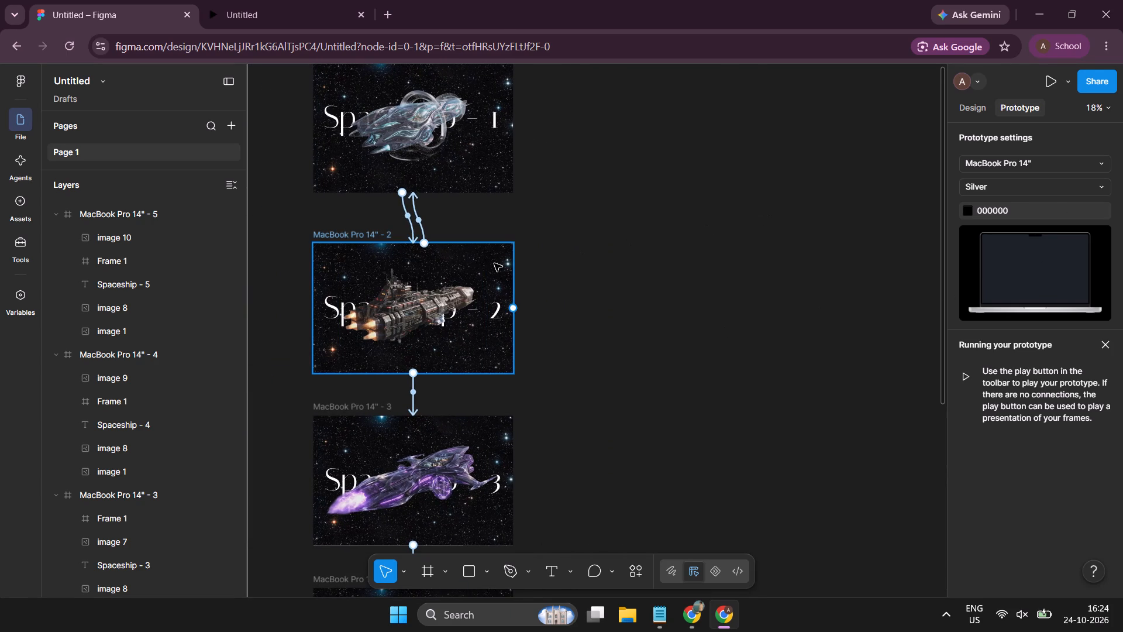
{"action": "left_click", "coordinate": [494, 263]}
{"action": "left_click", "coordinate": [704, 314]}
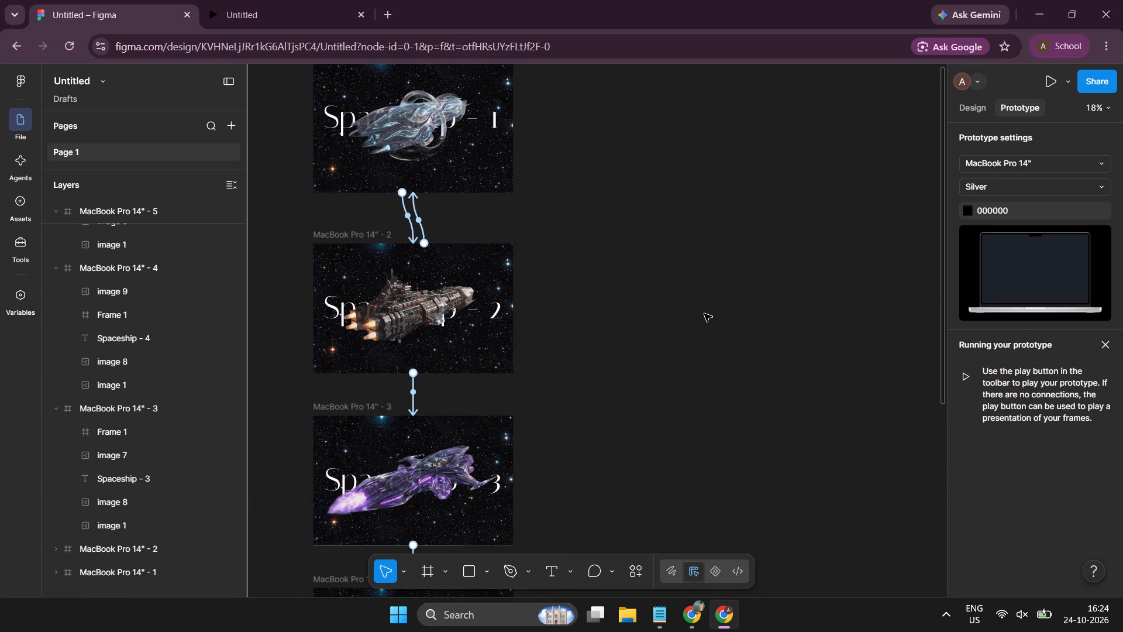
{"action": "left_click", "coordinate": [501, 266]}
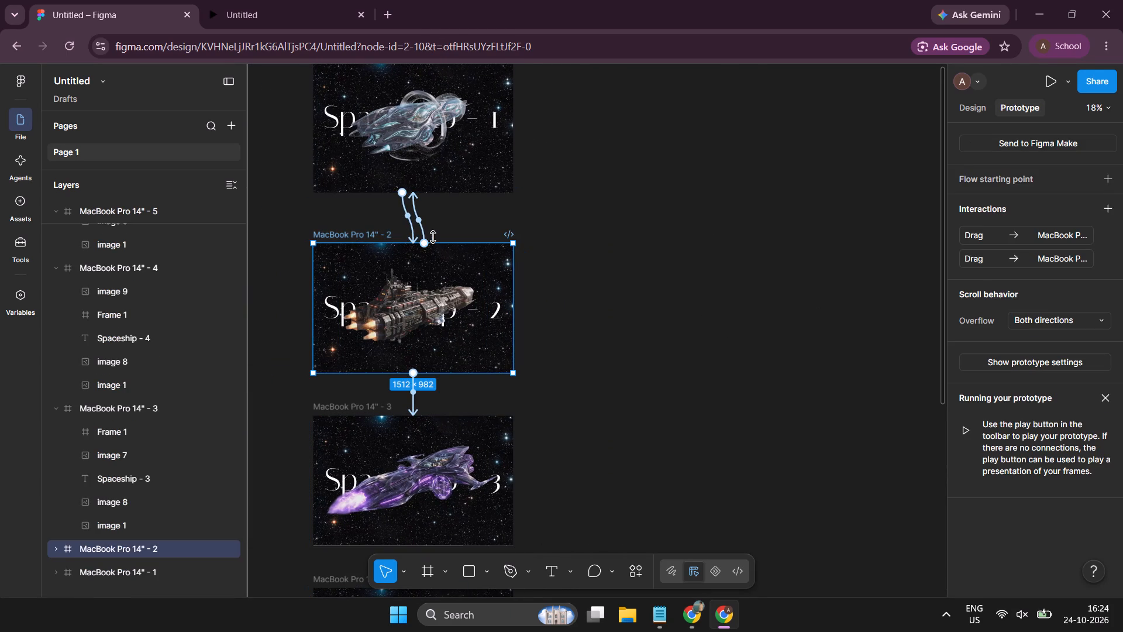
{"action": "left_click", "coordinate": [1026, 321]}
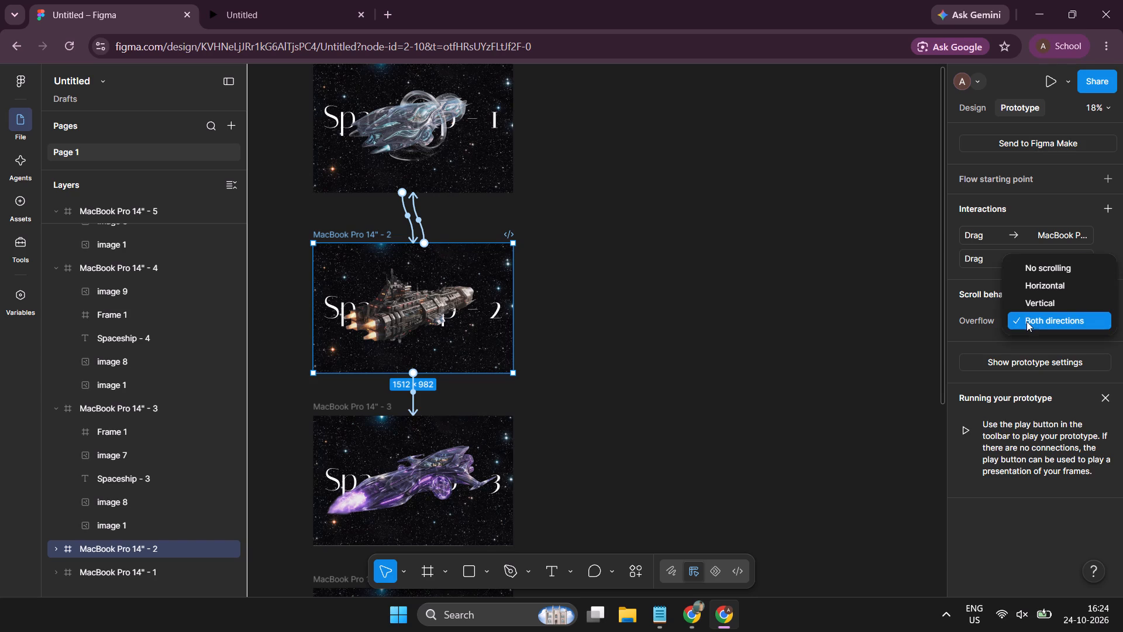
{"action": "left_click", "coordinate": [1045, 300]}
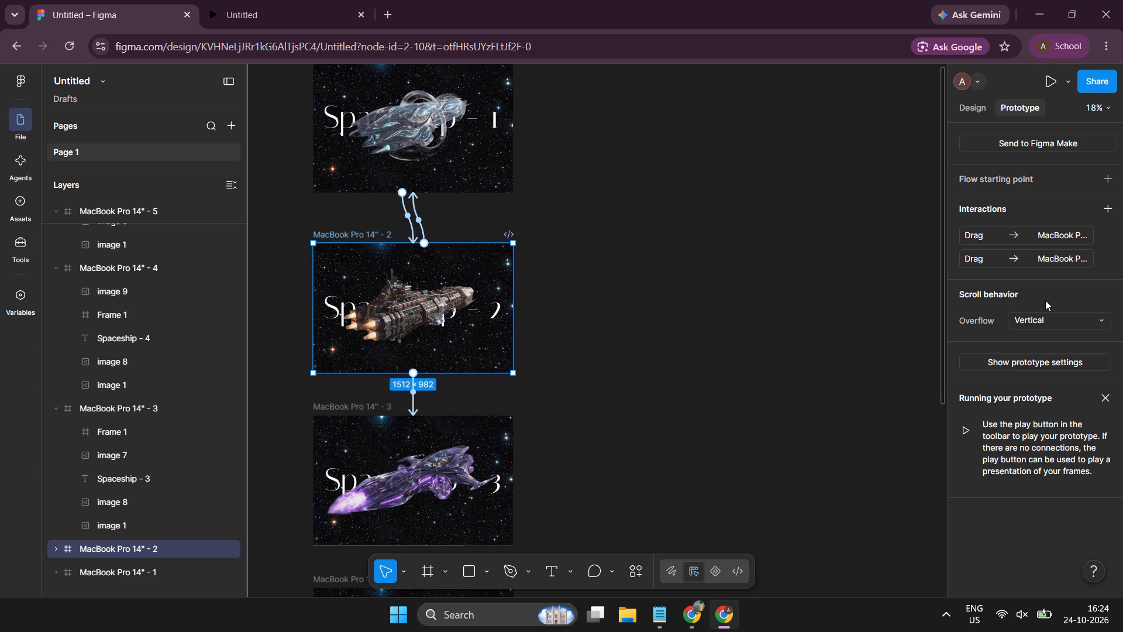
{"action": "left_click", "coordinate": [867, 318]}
Test scrolling and the transitions between the first spaceship slides in the prototype preview, stepping repeatedly forward and back.
{"action": "left_click", "coordinate": [331, 0]}
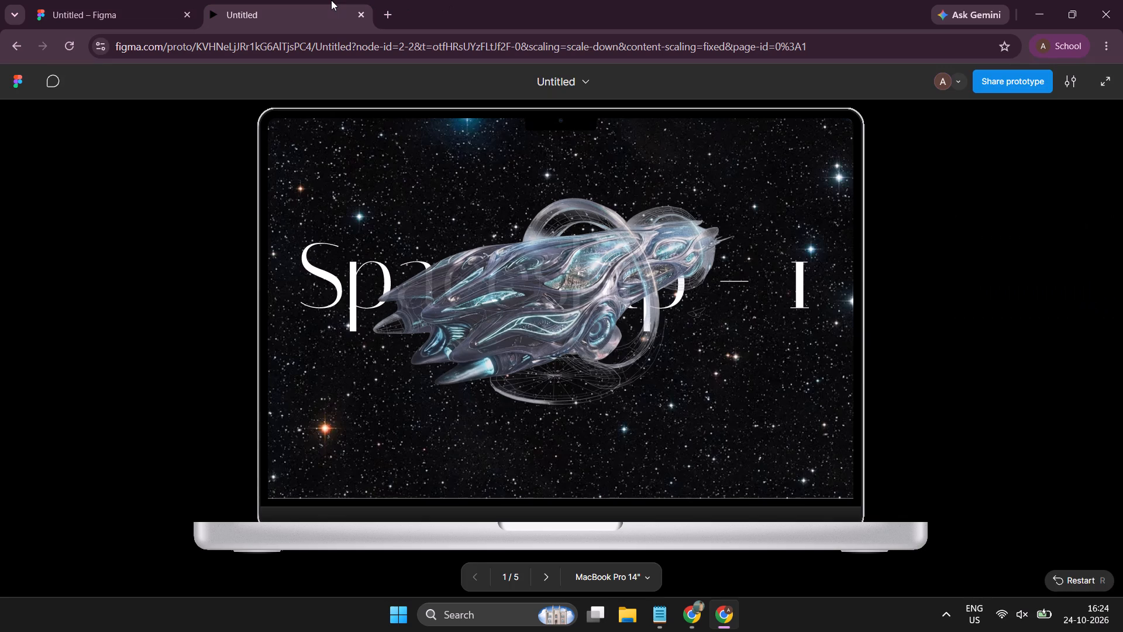
{"action": "scroll", "coordinate": [591, 303], "scroll_direction": "down", "scroll_amount": 12}
{"action": "scroll", "coordinate": [591, 303], "scroll_direction": "up", "scroll_amount": 5}
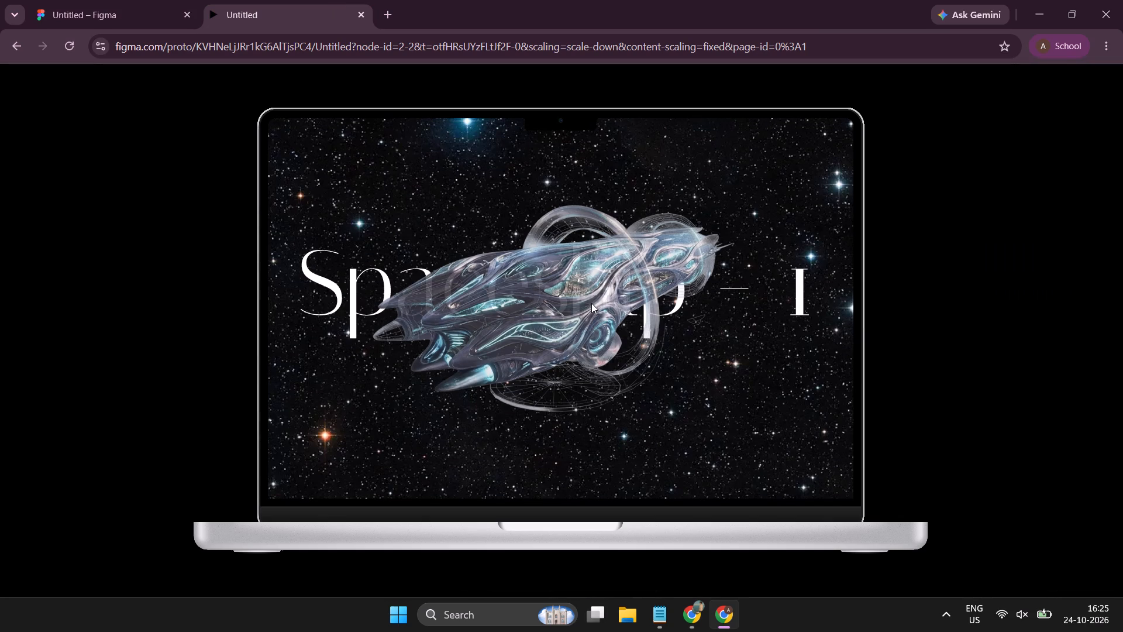
{"action": "key", "text": "Right"}
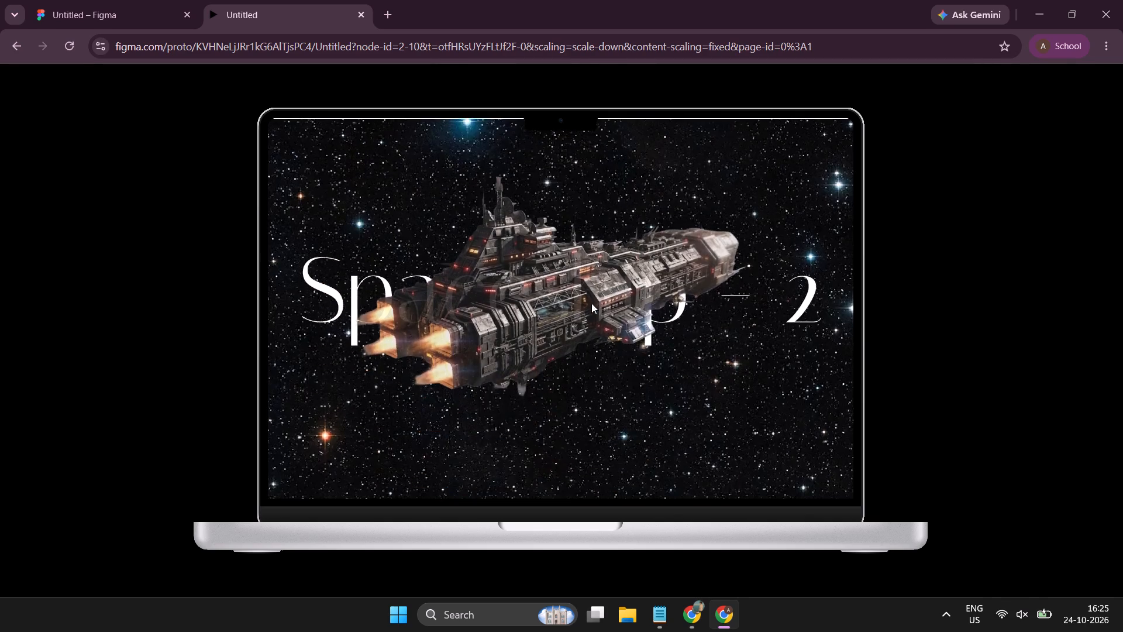
{"action": "key", "text": "Right"}
{"action": "key", "text": "Right"}
{"action": "key", "text": "Left"}
{"action": "key", "text": "Left"}
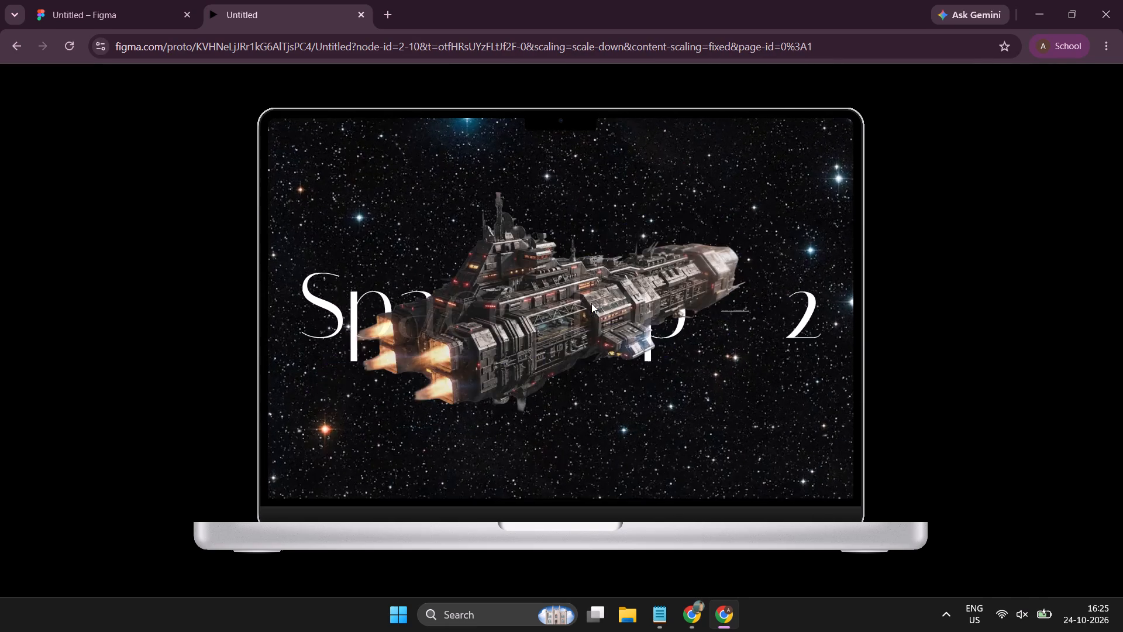
{"action": "key", "text": "Left"}
{"action": "key", "text": "Right"}
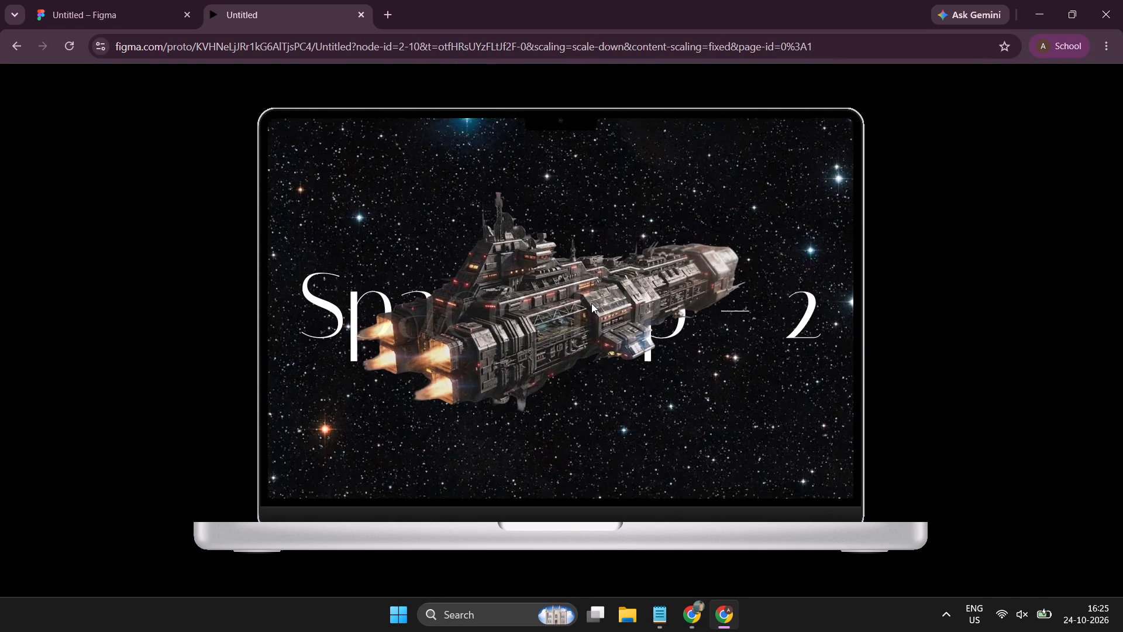
{"action": "key", "text": "Right"}
{"action": "key", "text": "Left"}
{"action": "key", "text": "Left"}
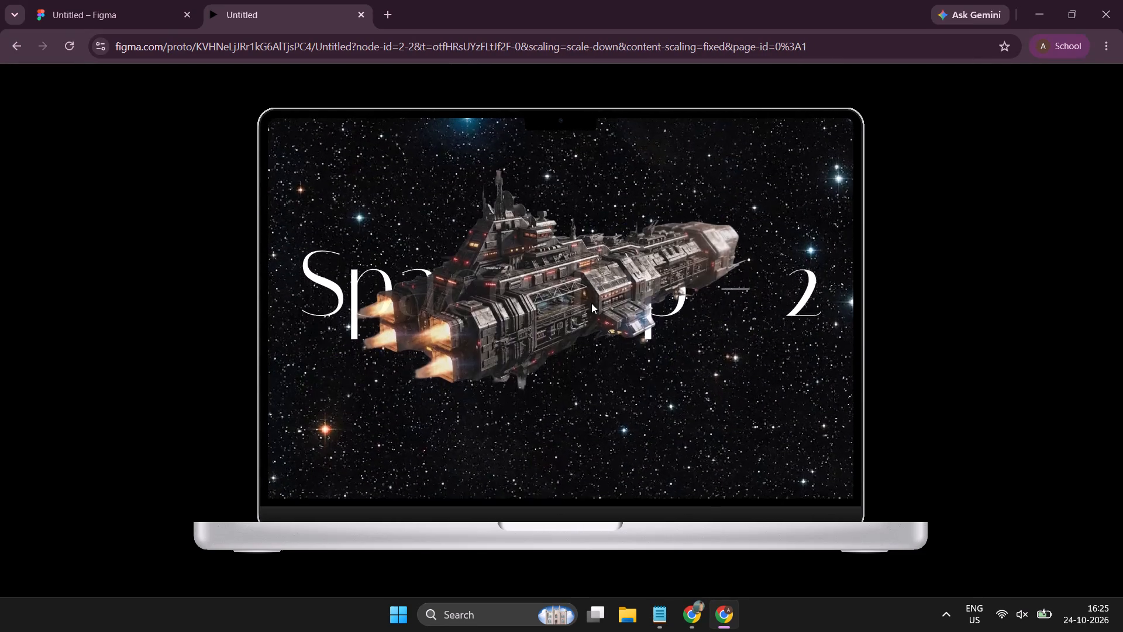
{"action": "key", "text": "Right"}
{"action": "key", "text": "Right"}
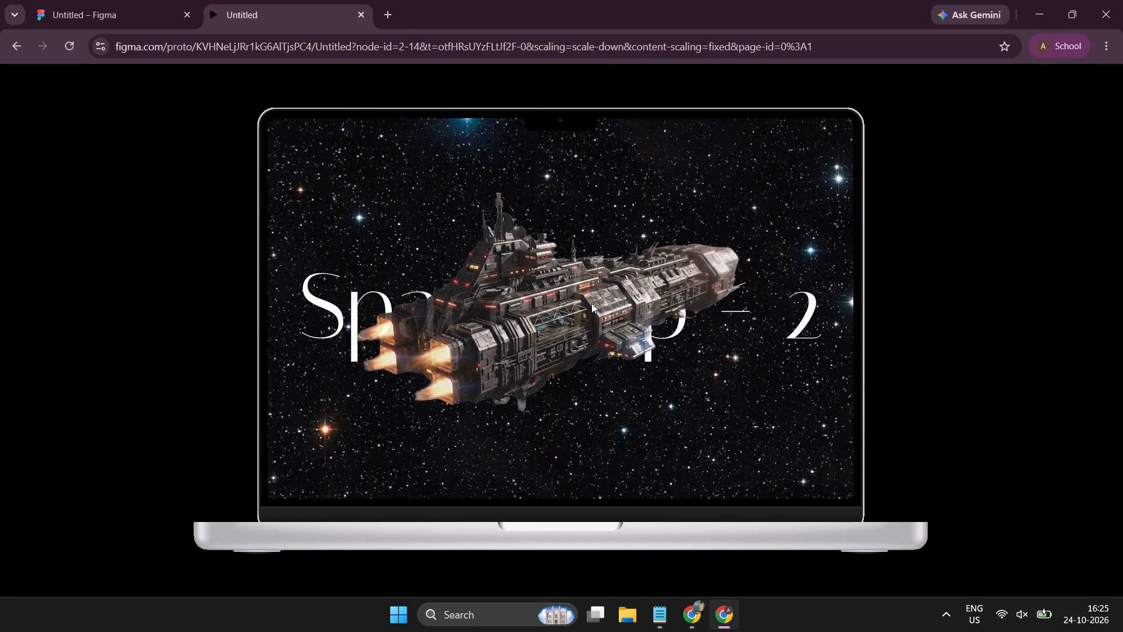
{"action": "key", "text": "Left"}
{"action": "key", "text": "Left"}
{"action": "key", "text": "Left"}
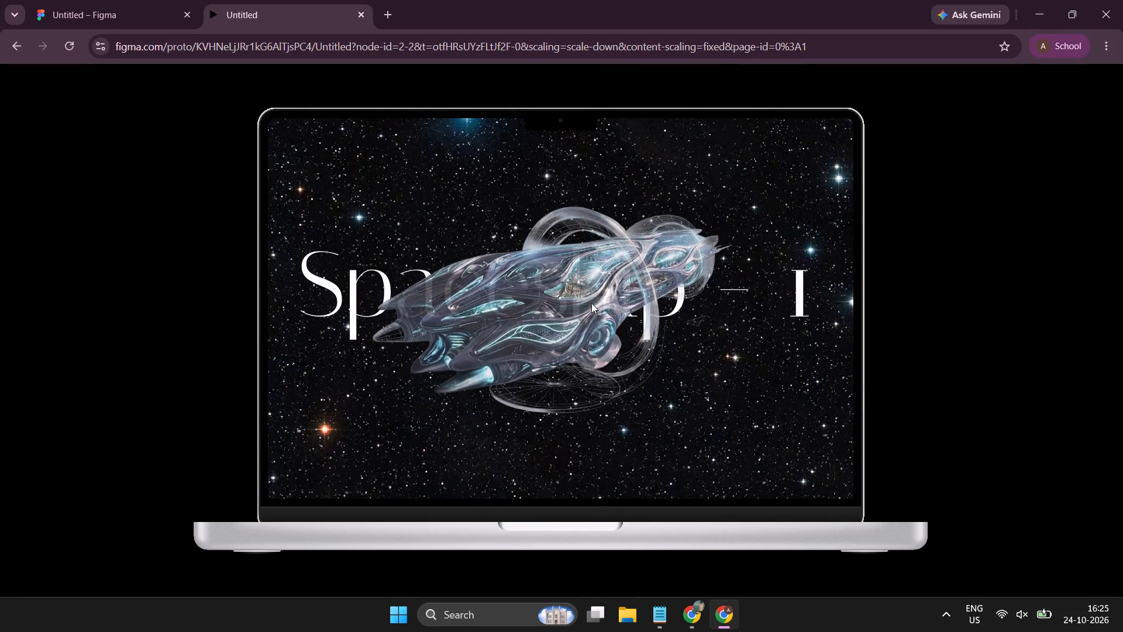
{"action": "key", "text": "Left"}
{"action": "key", "text": "Right"}
{"action": "key", "text": "Right"}
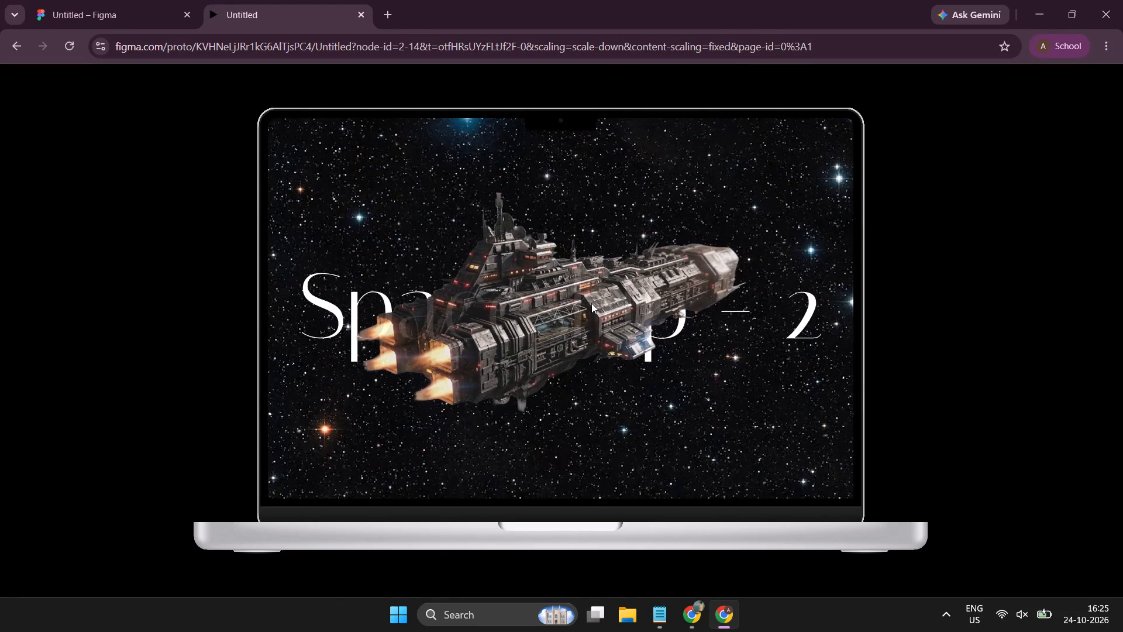
Return to the design file and undo the Vertical overflow setting on MacBook Pro 14" - 2 and the edits preceding it.
{"action": "left_click", "coordinate": [163, 0]}
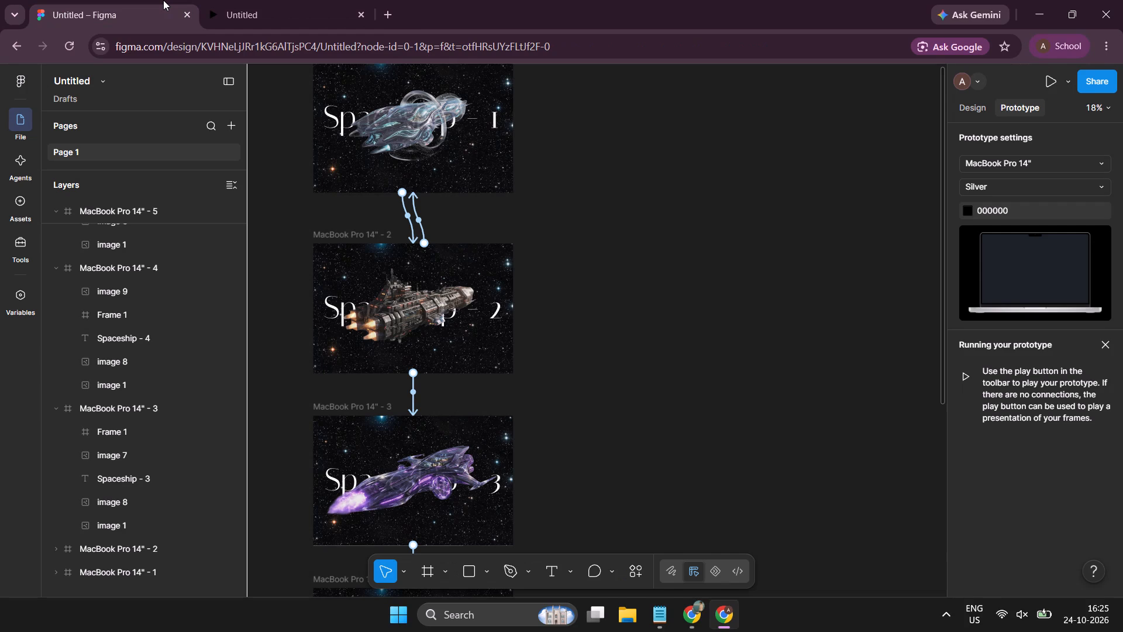
{"action": "scroll", "coordinate": [632, 287], "scroll_direction": "down", "scroll_amount": 1}
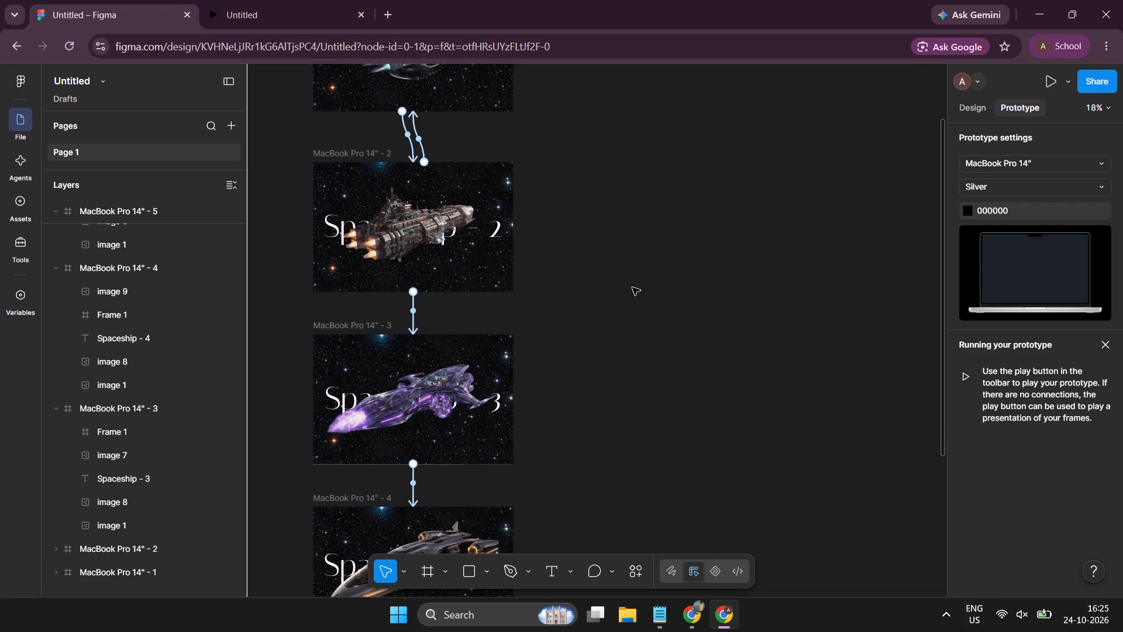
{"action": "left_click", "coordinate": [595, 383]}
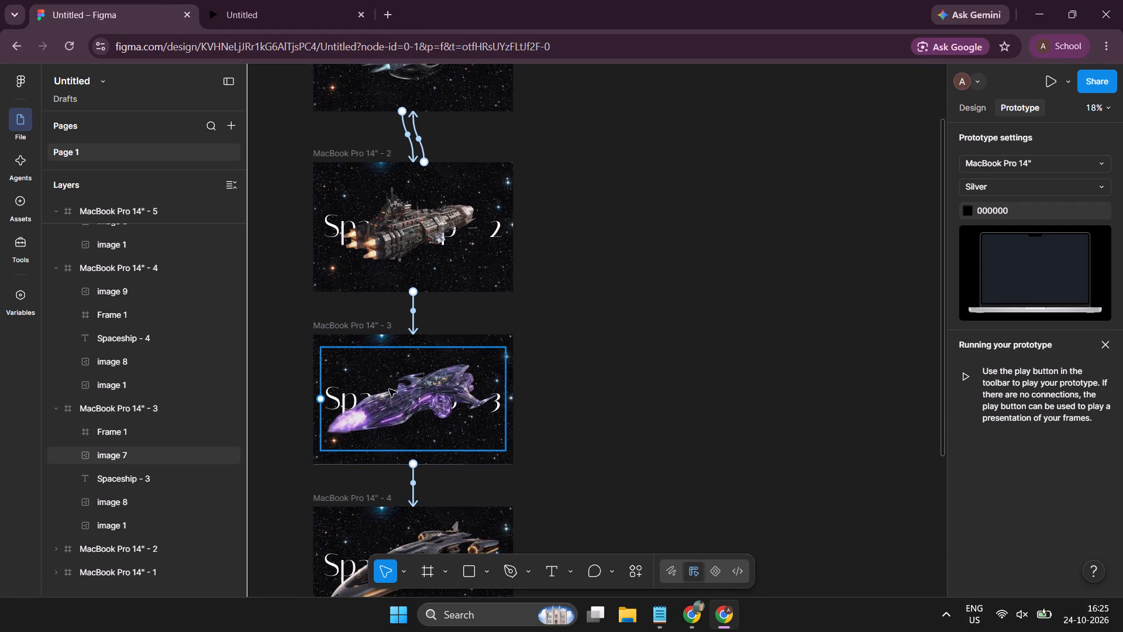
{"action": "scroll", "coordinate": [402, 392], "scroll_direction": "up", "scroll_amount": 1}
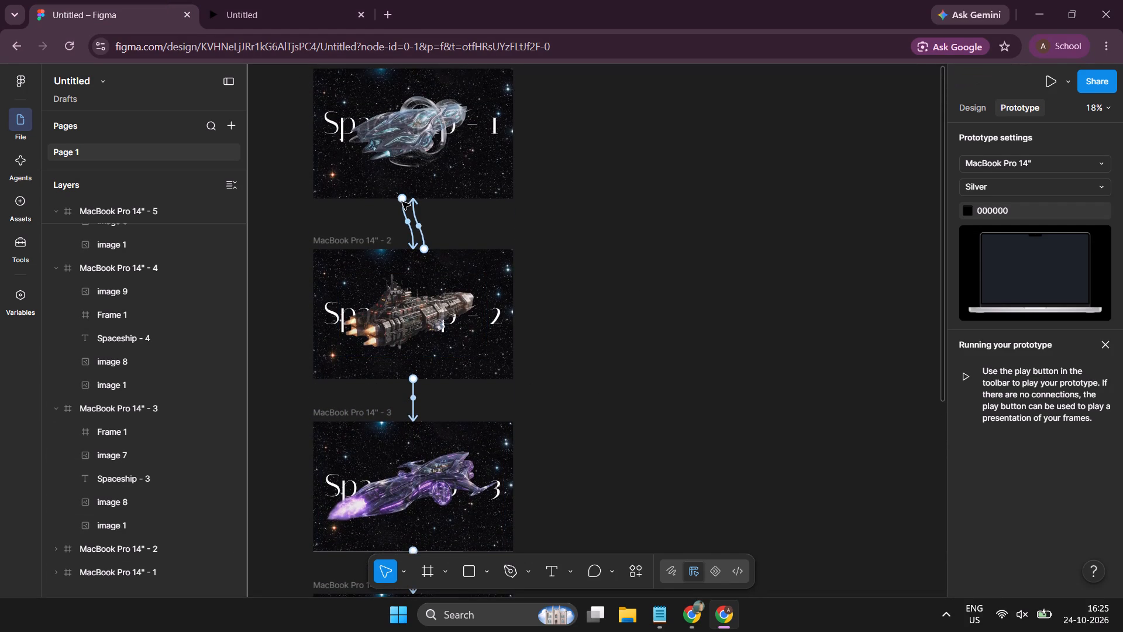
{"action": "key", "text": "ctrl+z"}
{"action": "key", "text": "ctrl+z"}
{"action": "key", "text": "ctrl+z"}
{"action": "key", "text": "ctrl+z"}
{"action": "key", "text": "ctrl+z"}
{"action": "key", "text": "ctrl+z"}
{"action": "key", "text": "ctrl+z"}
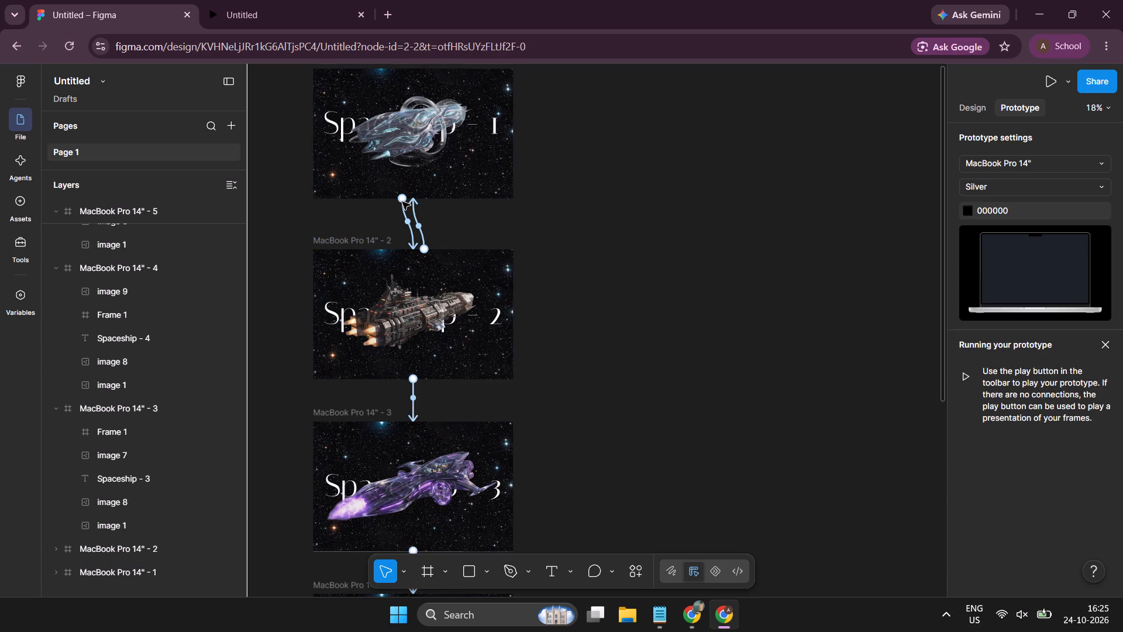
{"action": "key", "text": "ctrl+z"}
{"action": "key", "text": "ctrl+z"}
{"action": "key", "text": "ctrl+z"}
{"action": "key", "text": "ctrl+z"}
{"action": "key", "text": "ctrl+z"}
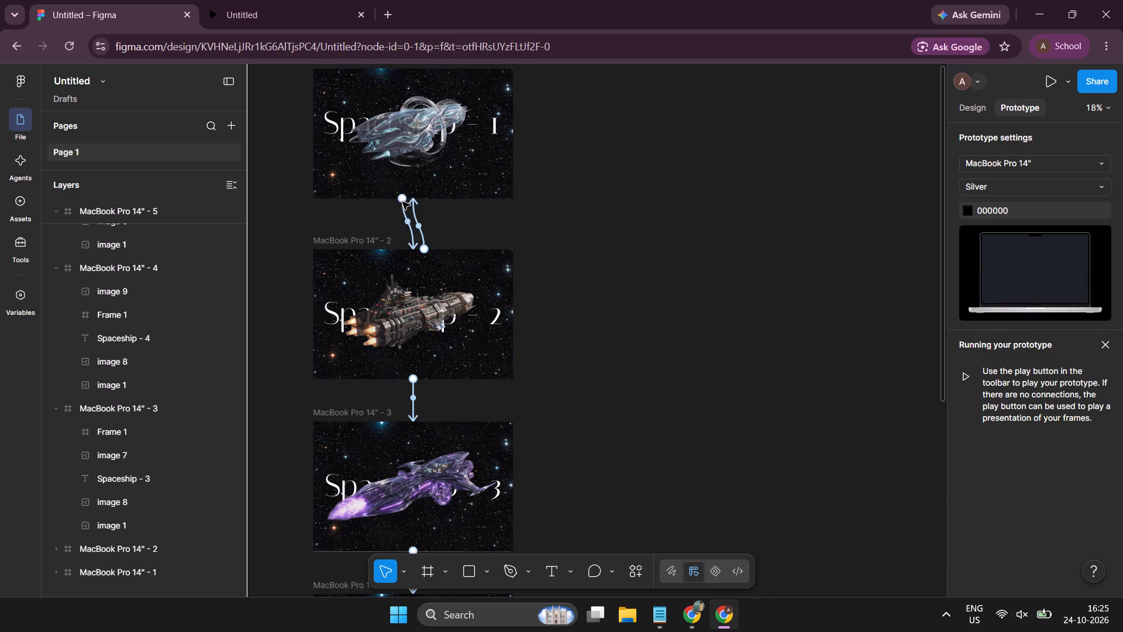
Undo the interaction edits on image 8 in MacBook Pro 14" - 3, including those to its click interaction.
{"action": "key", "text": "ctrl+z"}
{"action": "key", "text": "ctrl+z"}
{"action": "key", "text": "ctrl+z"}
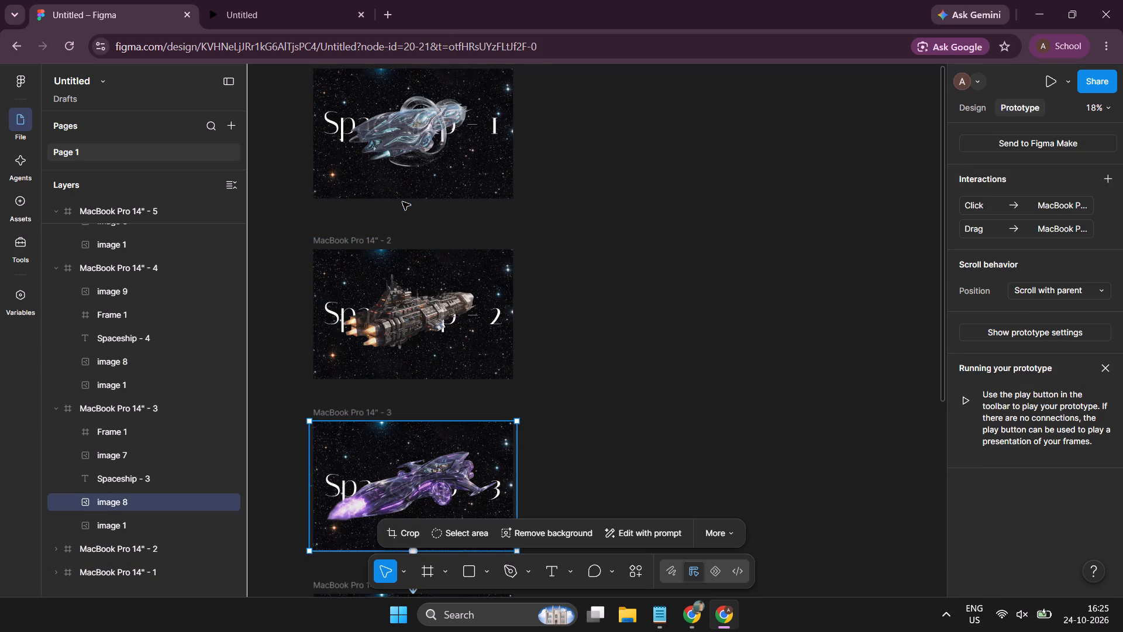
{"action": "key", "text": "ctrl+z"}
{"action": "key", "text": "ctrl+z"}
{"action": "key", "text": "ctrl+z"}
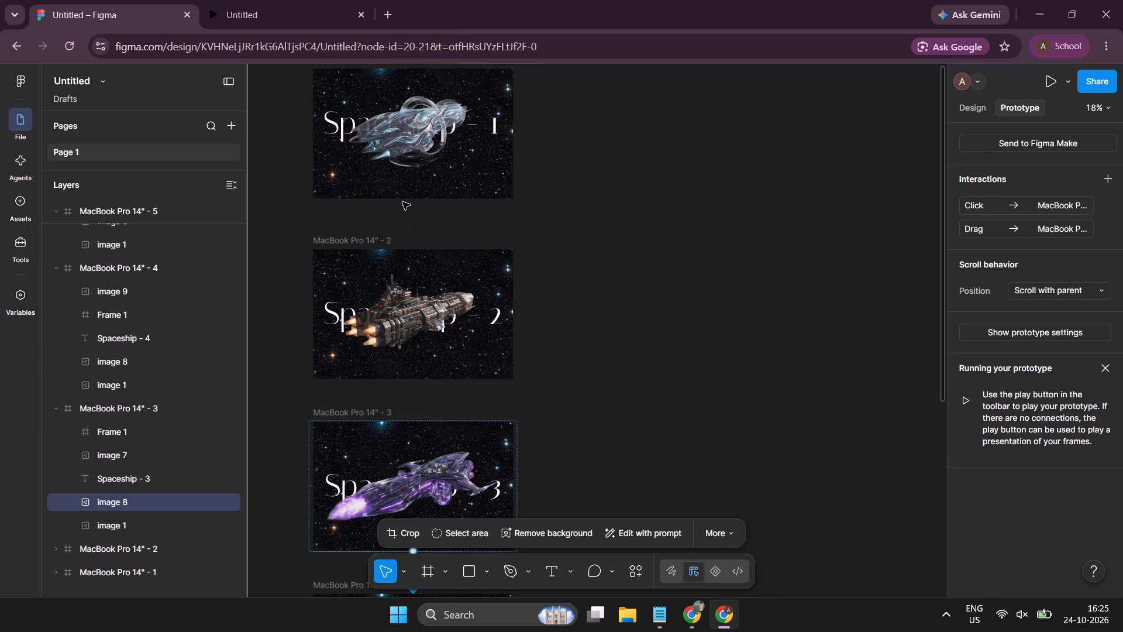
{"action": "key", "text": "ctrl+z"}
{"action": "key", "text": "ctrl+z"}
{"action": "key", "text": "ctrl+z"}
{"action": "key", "text": "ctrl+z"}
{"action": "key", "text": "ctrl+z"}
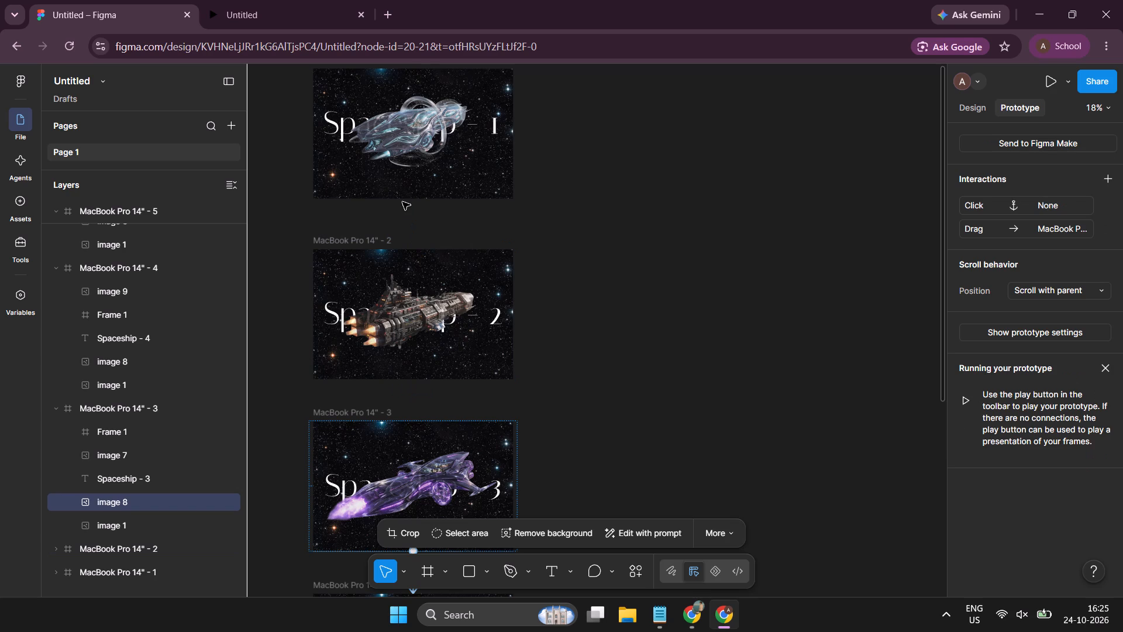
{"action": "key", "text": "ctrl+z"}
{"action": "key", "text": "ctrl+z"}
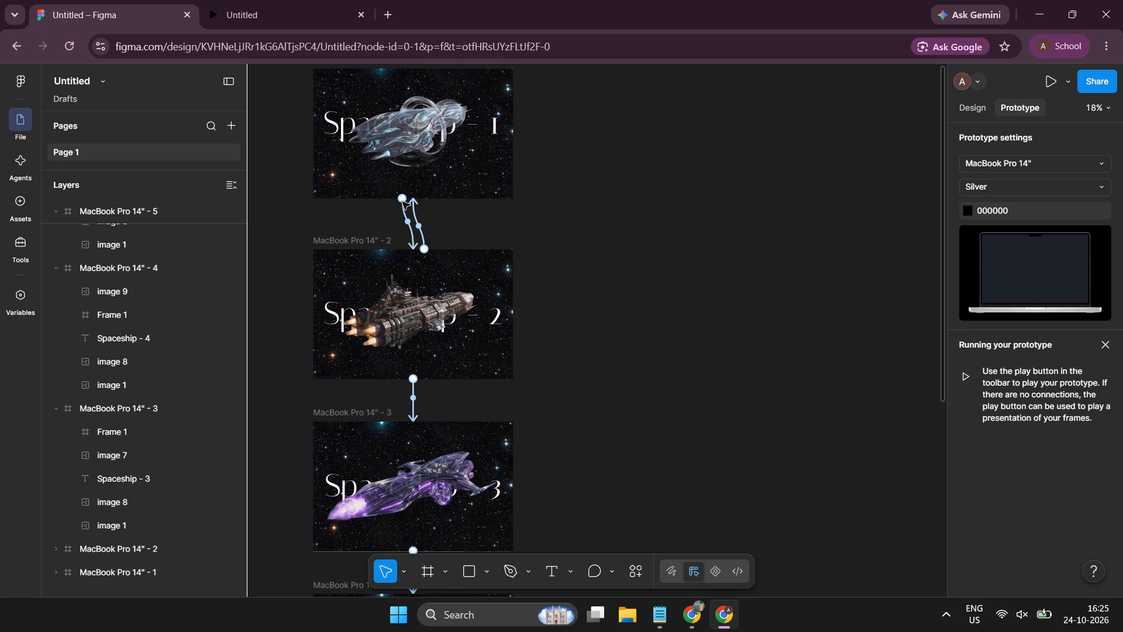
Undo the recent interaction edits on the spaceship frames, back through those on image 8 in MacBook Pro 14" - 3 and - 4.
{"action": "key", "text": "ctrl+z"}
{"action": "key", "text": "ctrl+z"}
{"action": "key", "text": "ctrl+z"}
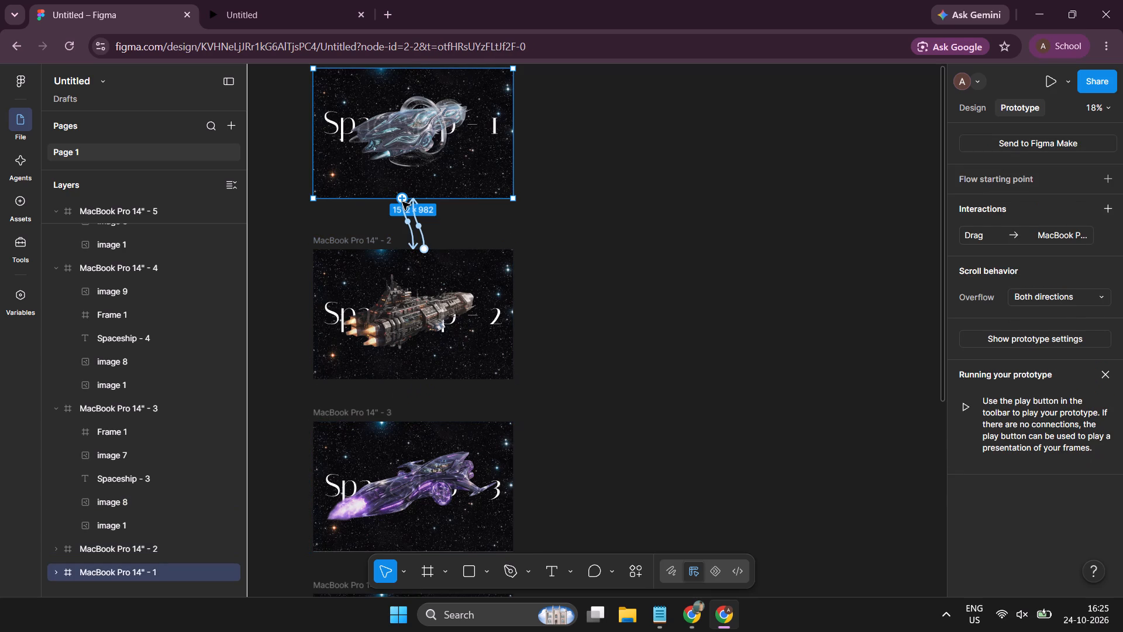
{"action": "key", "text": "ctrl+z"}
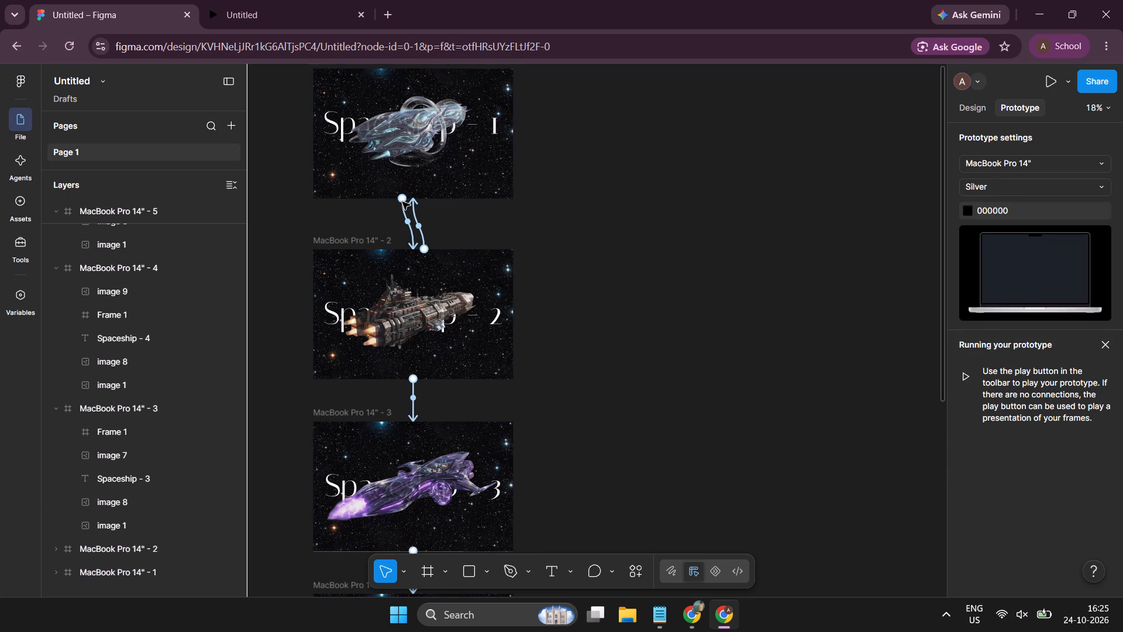
{"action": "key", "text": "ctrl+z"}
{"action": "key", "text": "ctrl+z"}
{"action": "key", "text": "ctrl+z"}
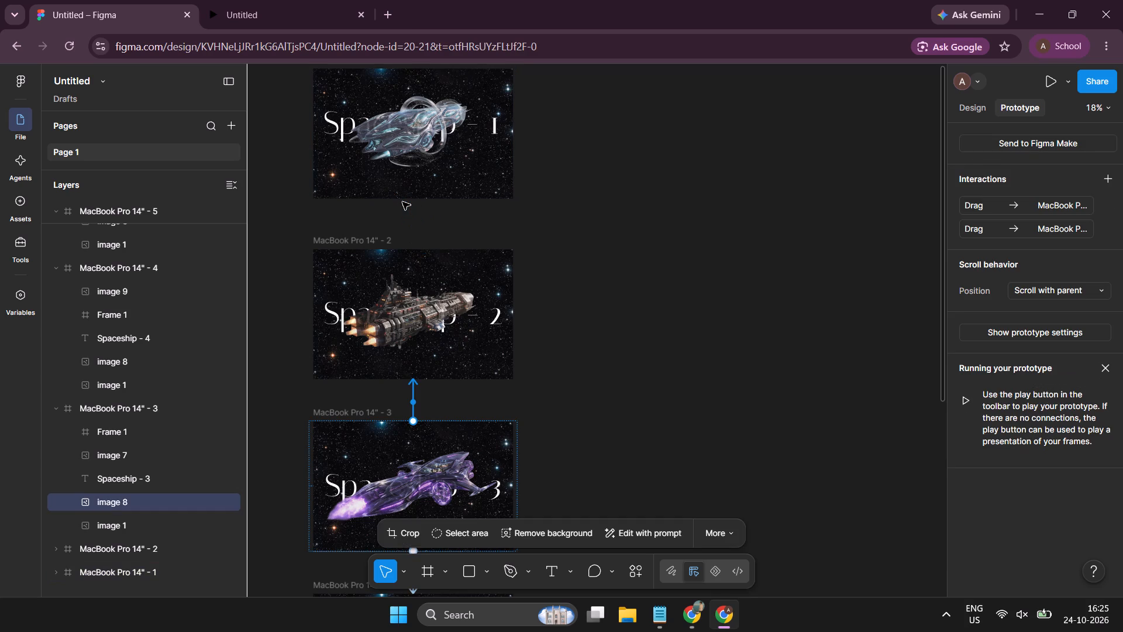
{"action": "key", "text": "ctrl+z"}
{"action": "key", "text": "ctrl+z"}
{"action": "key", "text": "ctrl+z"}
{"action": "key", "text": "ctrl+z"}
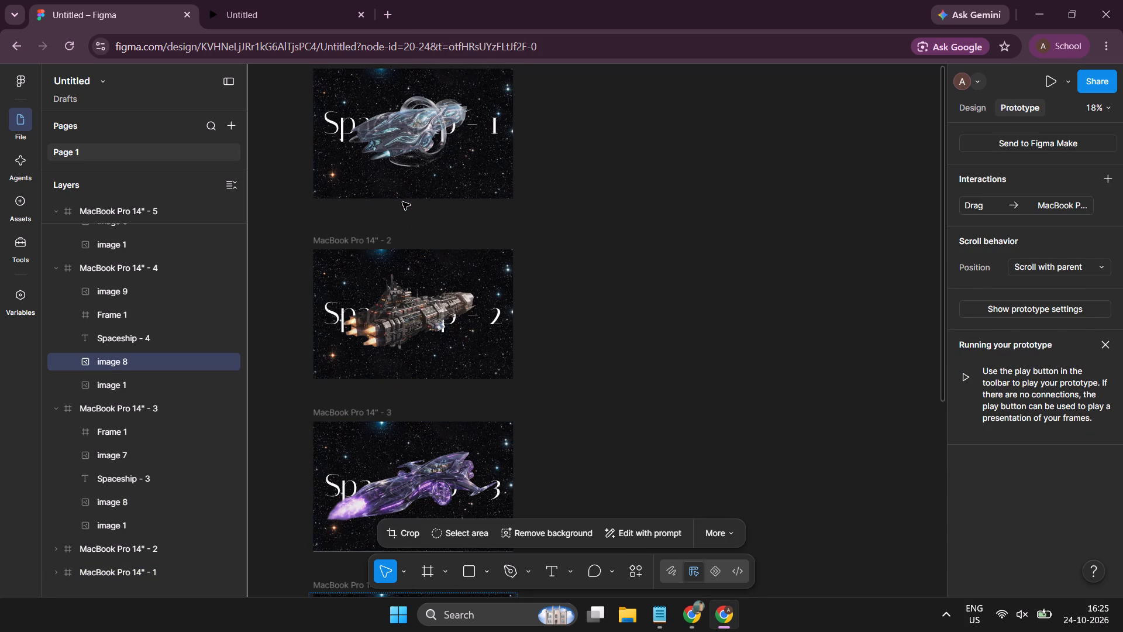
Undo the earlier interaction edits on image 8 in MacBook Pro 14" - 3, including its second connection.
{"action": "key", "text": "ctrl+z"}
{"action": "key", "text": "ctrl+z"}
{"action": "key", "text": "ctrl+z"}
{"action": "key", "text": "ctrl+z"}
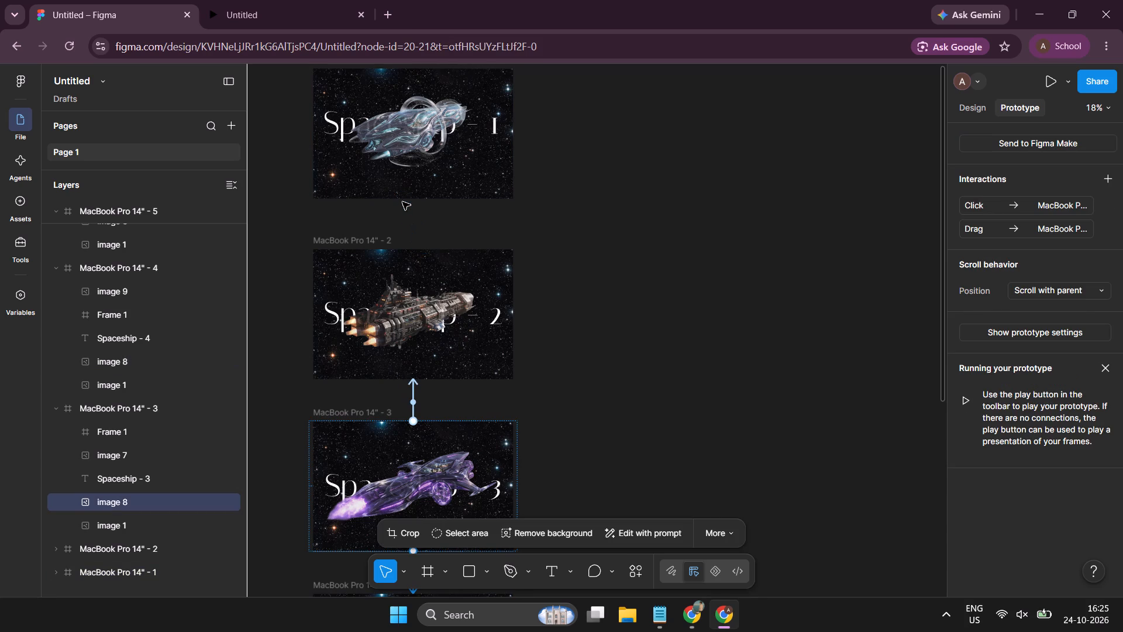
{"action": "key", "text": "ctrl+z"}
{"action": "key", "text": "ctrl+z"}
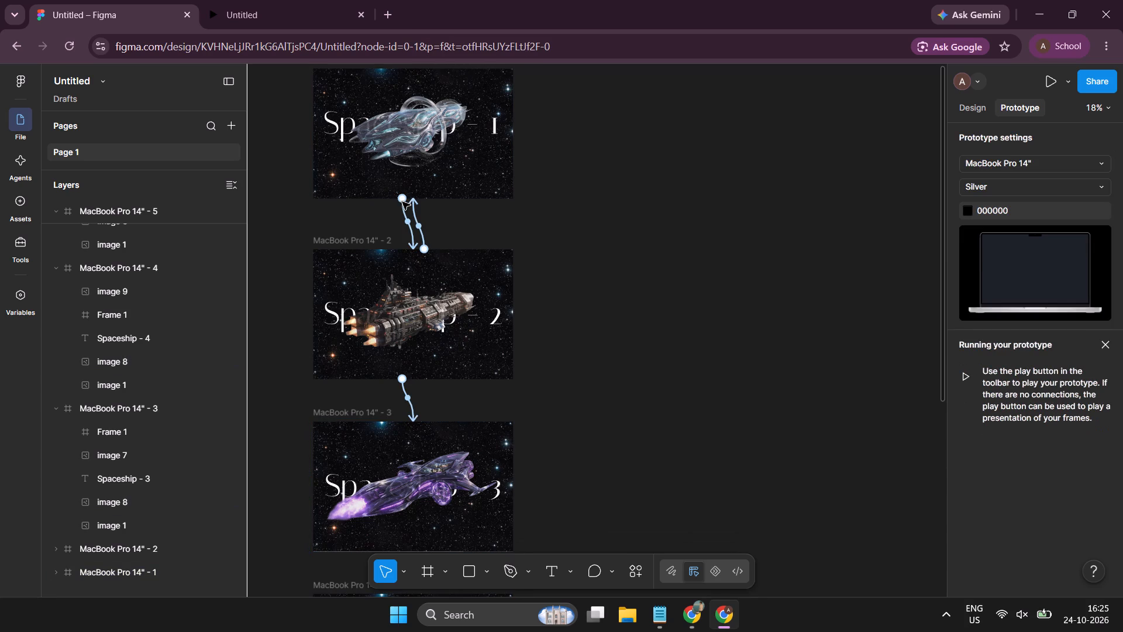
{"action": "key", "text": "ctrl+z"}
{"action": "key", "text": "ctrl+z"}
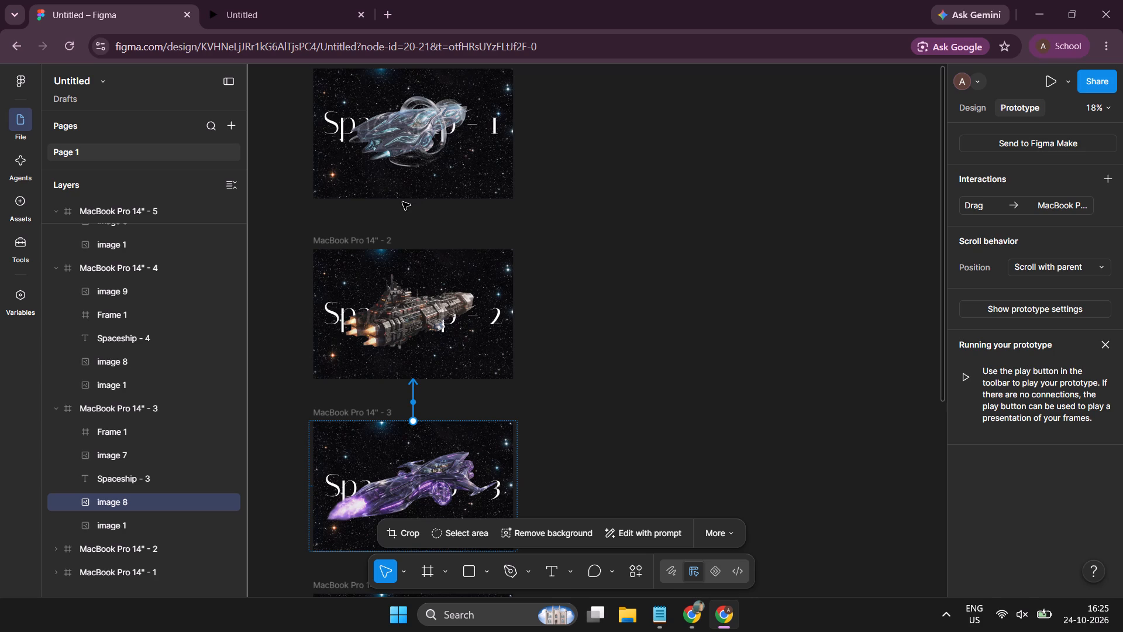
Undo the drag connection from MacBook Pro 14" - 2 to MacBook Pro 14" - 3 and the edits made to it.
{"action": "key", "text": "ctrl+z"}
{"action": "key", "text": "ctrl+z"}
{"action": "key", "text": "ctrl+z"}
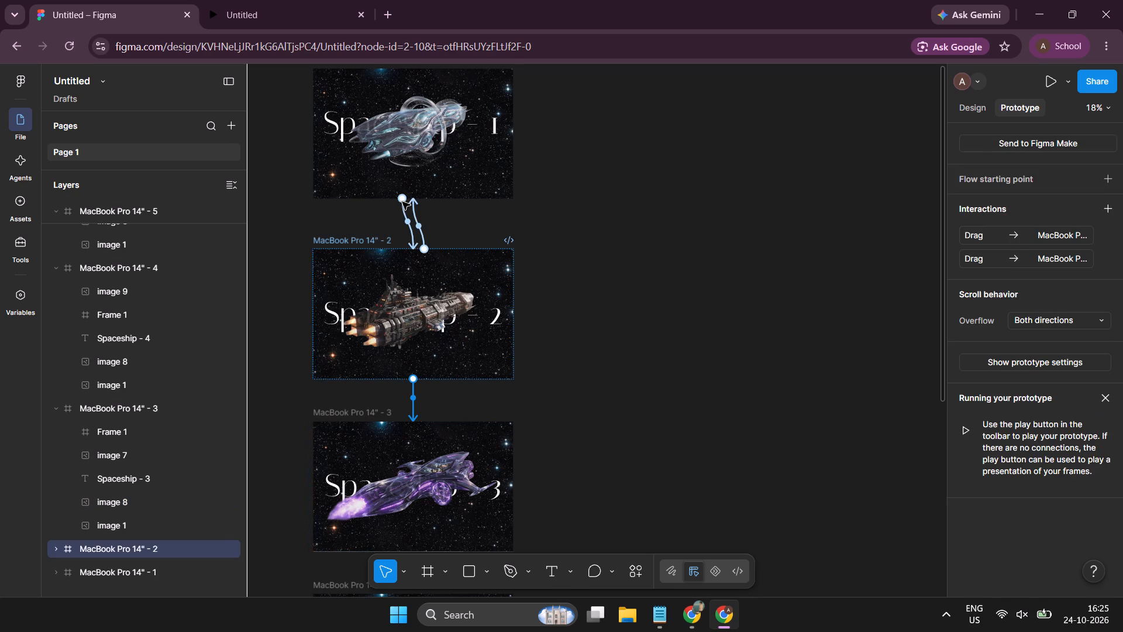
{"action": "key", "text": "ctrl+z"}
{"action": "key", "text": "ctrl+z"}
{"action": "key", "text": "ctrl+z"}
{"action": "key", "text": "ctrl+z"}
{"action": "key", "text": "ctrl+z"}
{"action": "key", "text": "ctrl+z"}
{"action": "key", "text": "ctrl+z"}
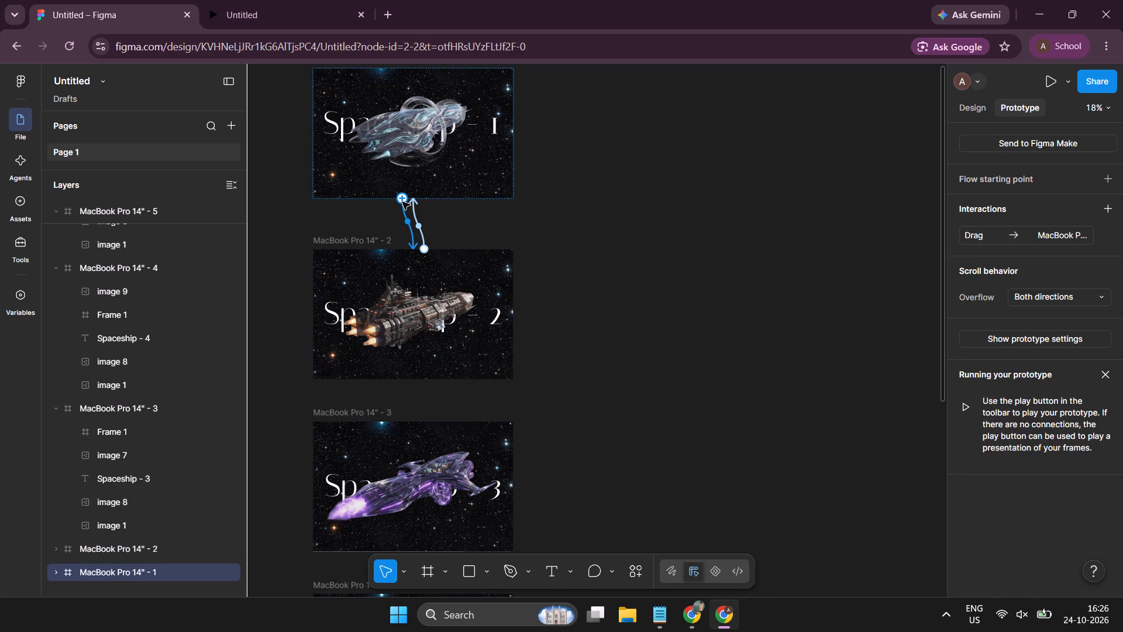
Continue undoing earlier prototype edits, keeping only the two connections between MacBook Pro 14" - 1 and - 2.
{"action": "key", "text": "ctrl+z"}
{"action": "key", "text": "ctrl+z"}
{"action": "key", "text": "ctrl+z"}
{"action": "key", "text": "ctrl+z"}
{"action": "key", "text": "ctrl+z"}
{"action": "key", "text": "ctrl+z"}
{"action": "key", "text": "ctrl+z"}
{"action": "key", "text": "ctrl+z"}
{"action": "key", "text": "ctrl+z"}
{"action": "key", "text": "ctrl+z"}
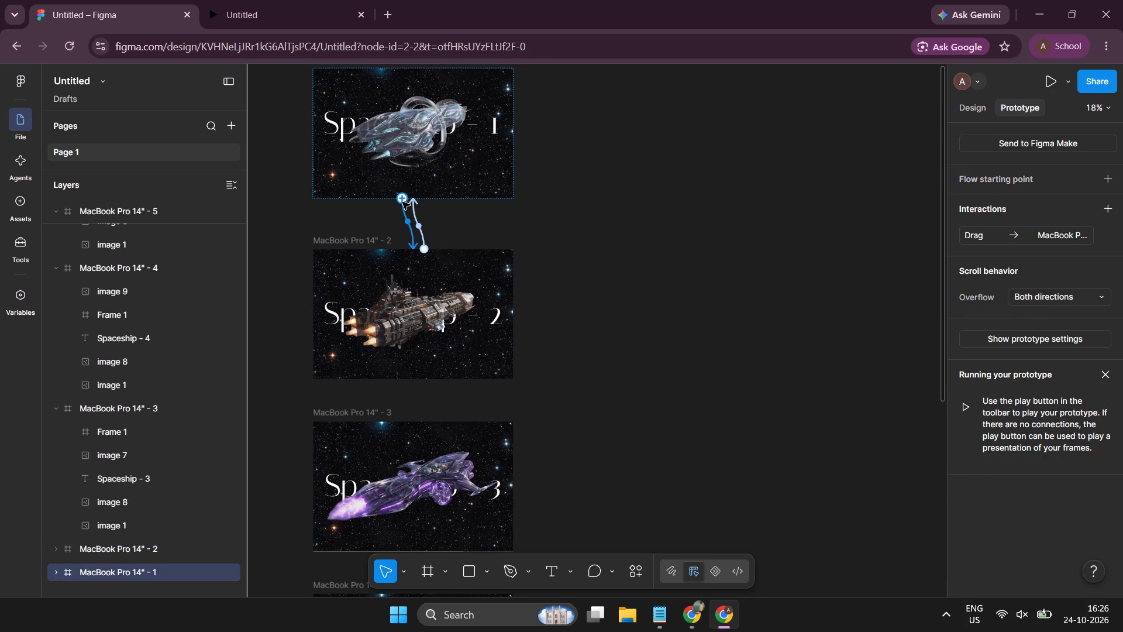
{"action": "key", "text": "ctrl+z"}
{"action": "key", "text": "ctrl+z"}
{"action": "key", "text": "ctrl+z"}
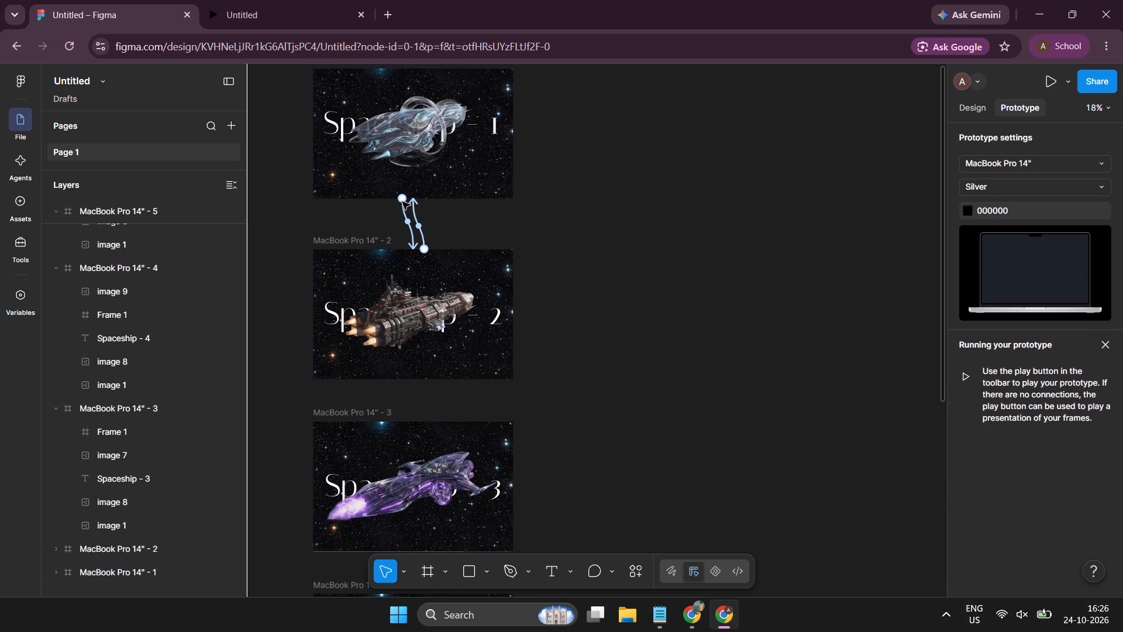
{"action": "key", "text": "ctrl+z"}
{"action": "key", "text": "ctrl+z"}
{"action": "key", "text": "ctrl+z"}
{"action": "key", "text": "ctrl+z"}
{"action": "key", "text": "ctrl+z"}
{"action": "key", "text": "ctrl+z"}
{"action": "key", "text": "ctrl+z"}
{"action": "key", "text": "ctrl+z"}
{"action": "key", "text": "ctrl+z"}
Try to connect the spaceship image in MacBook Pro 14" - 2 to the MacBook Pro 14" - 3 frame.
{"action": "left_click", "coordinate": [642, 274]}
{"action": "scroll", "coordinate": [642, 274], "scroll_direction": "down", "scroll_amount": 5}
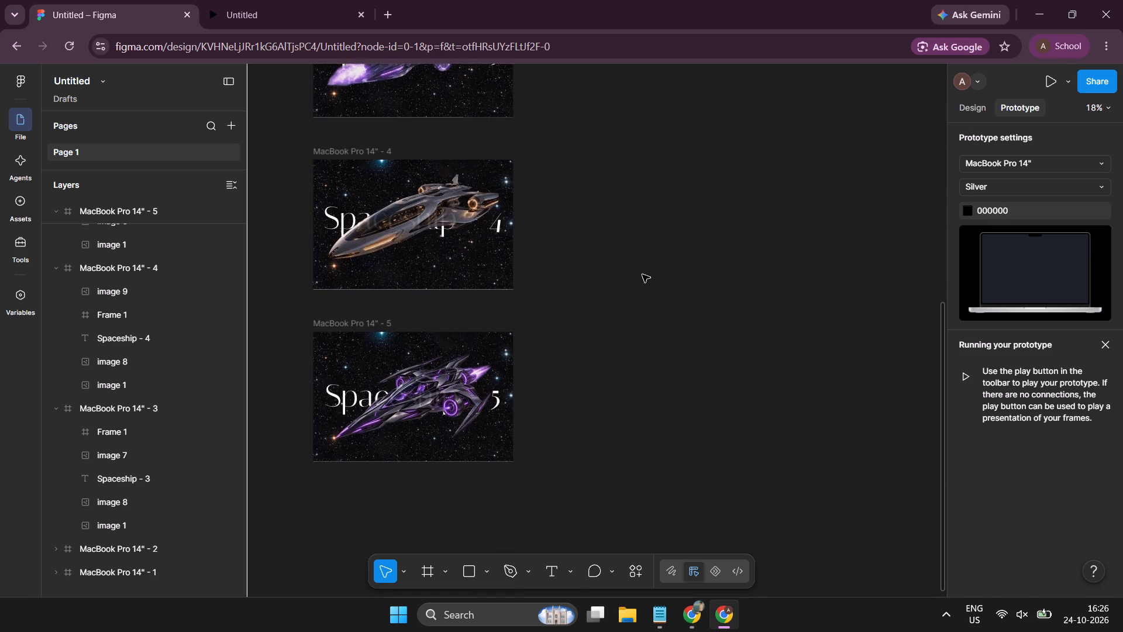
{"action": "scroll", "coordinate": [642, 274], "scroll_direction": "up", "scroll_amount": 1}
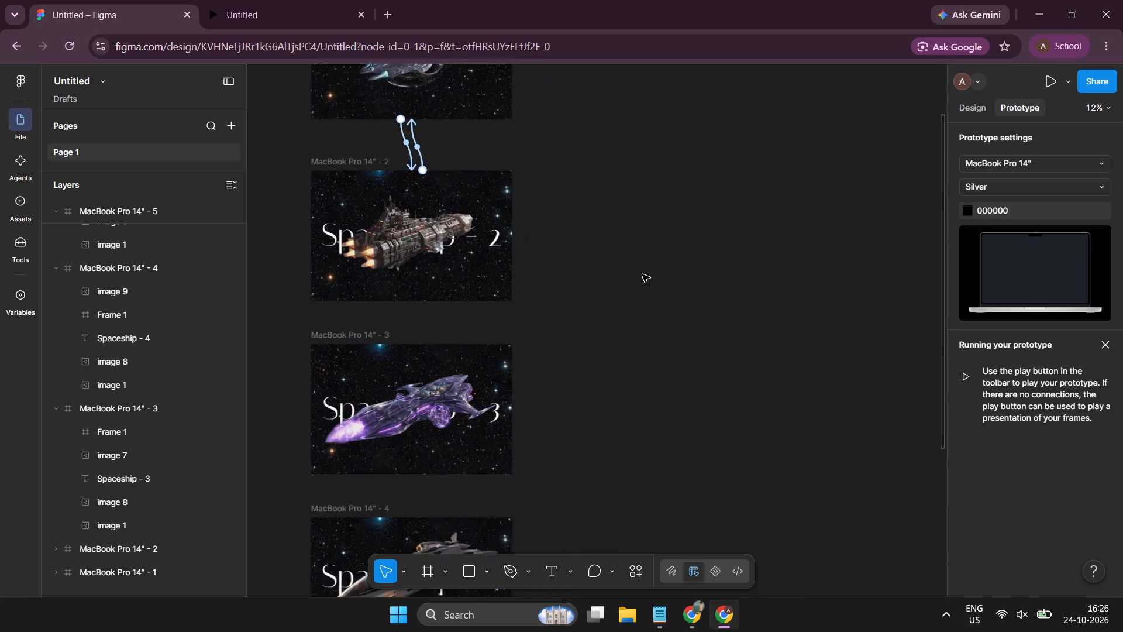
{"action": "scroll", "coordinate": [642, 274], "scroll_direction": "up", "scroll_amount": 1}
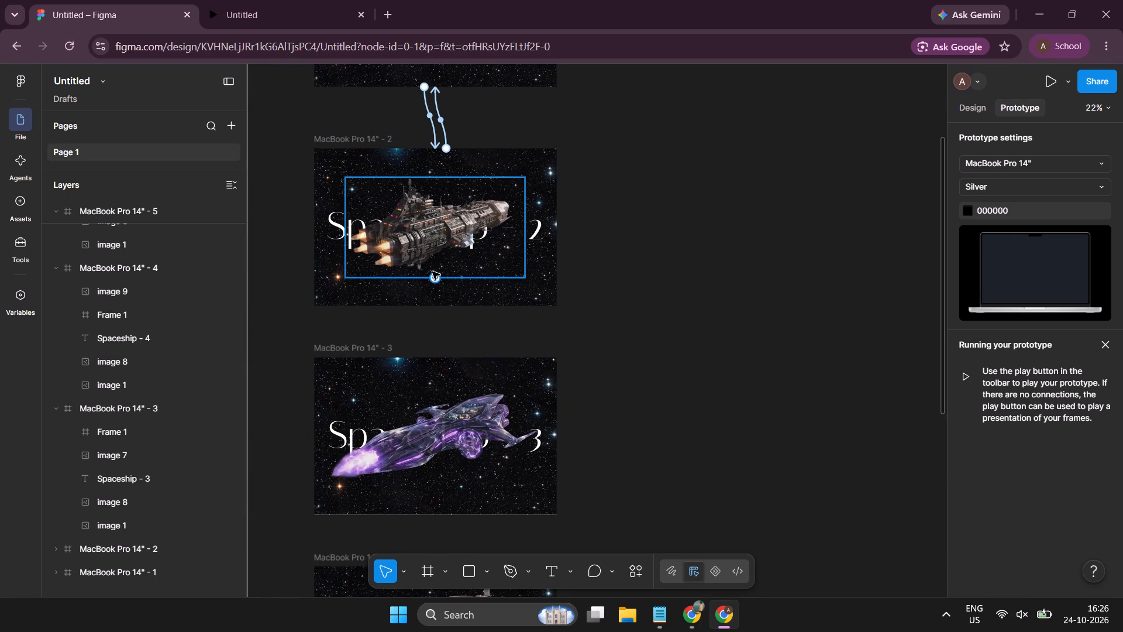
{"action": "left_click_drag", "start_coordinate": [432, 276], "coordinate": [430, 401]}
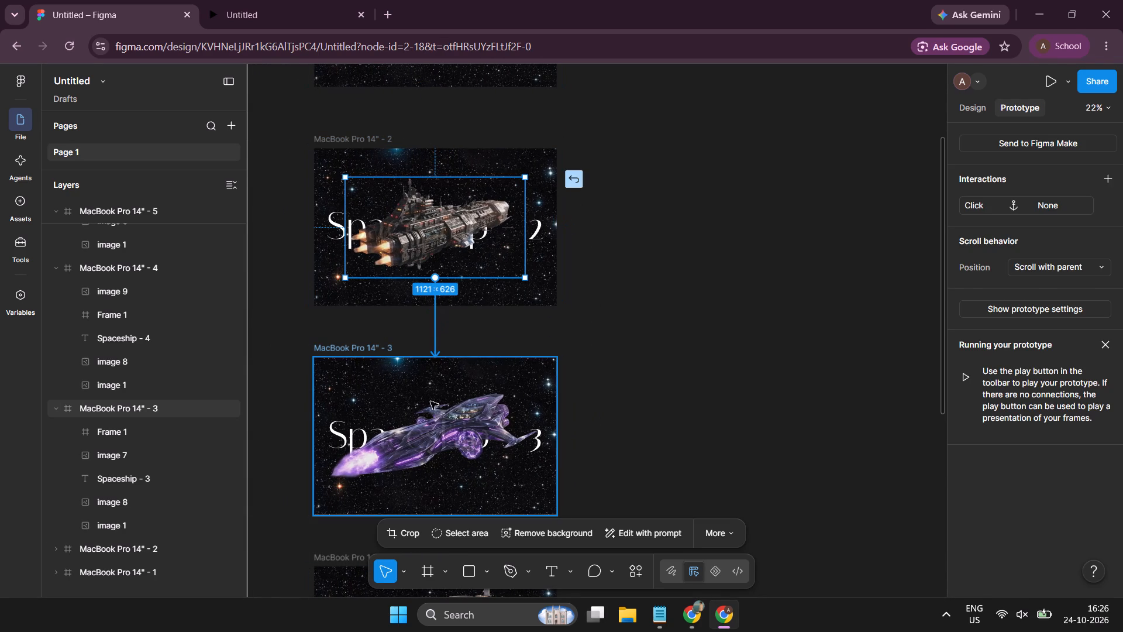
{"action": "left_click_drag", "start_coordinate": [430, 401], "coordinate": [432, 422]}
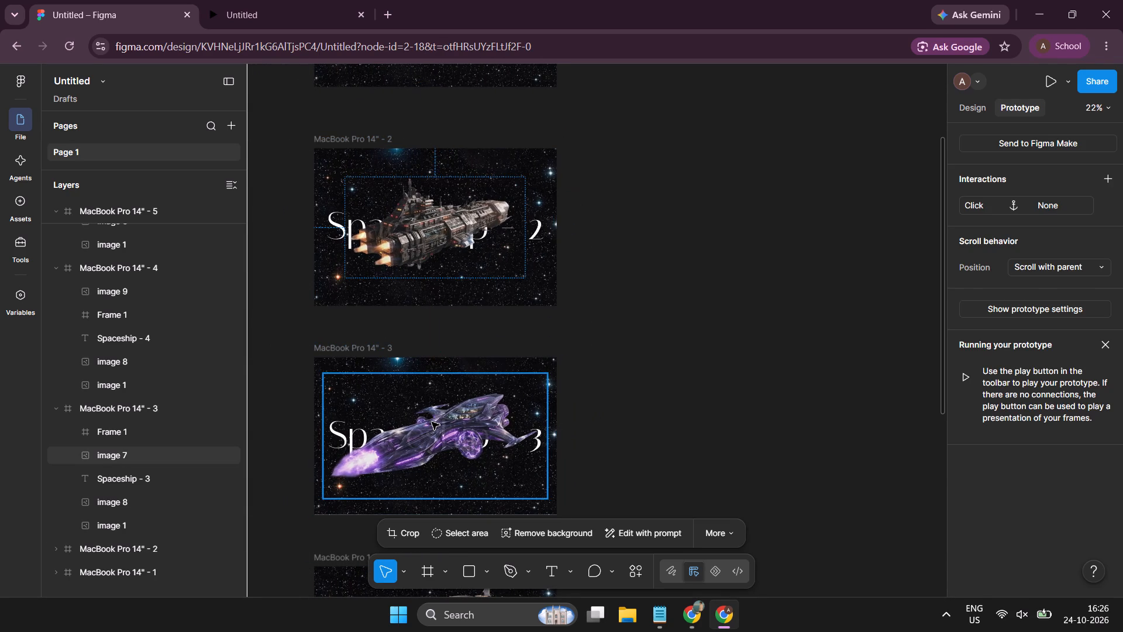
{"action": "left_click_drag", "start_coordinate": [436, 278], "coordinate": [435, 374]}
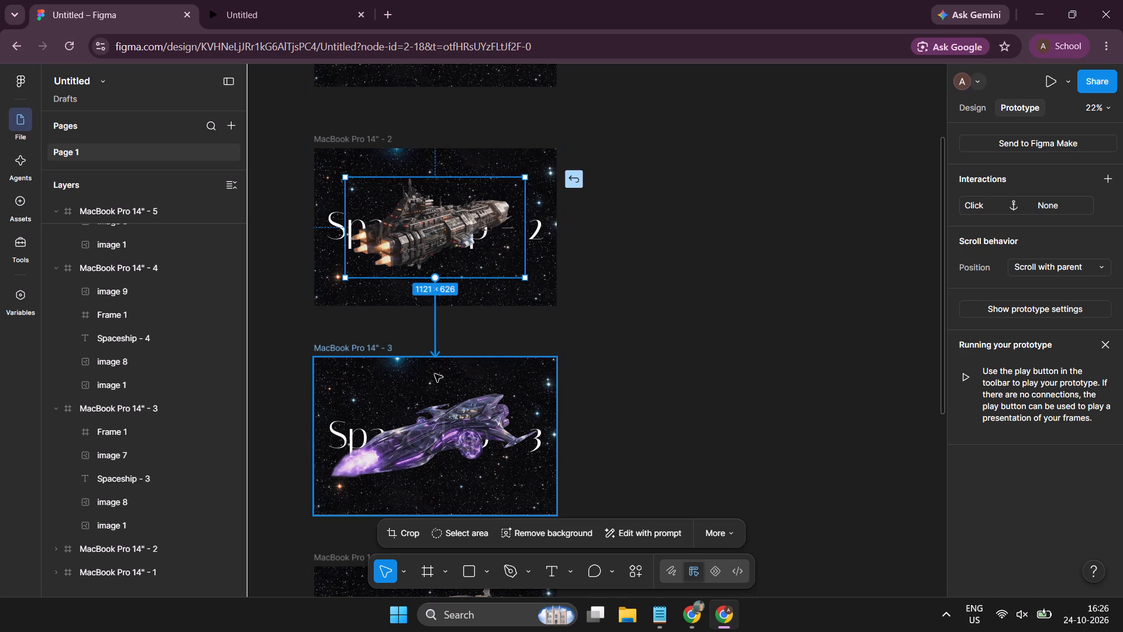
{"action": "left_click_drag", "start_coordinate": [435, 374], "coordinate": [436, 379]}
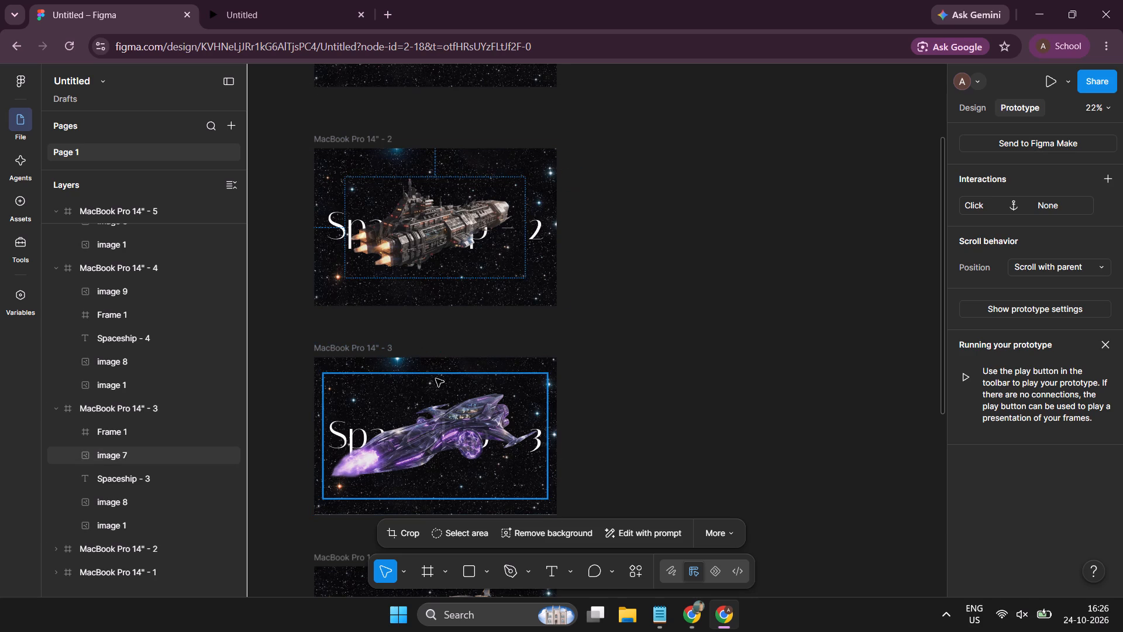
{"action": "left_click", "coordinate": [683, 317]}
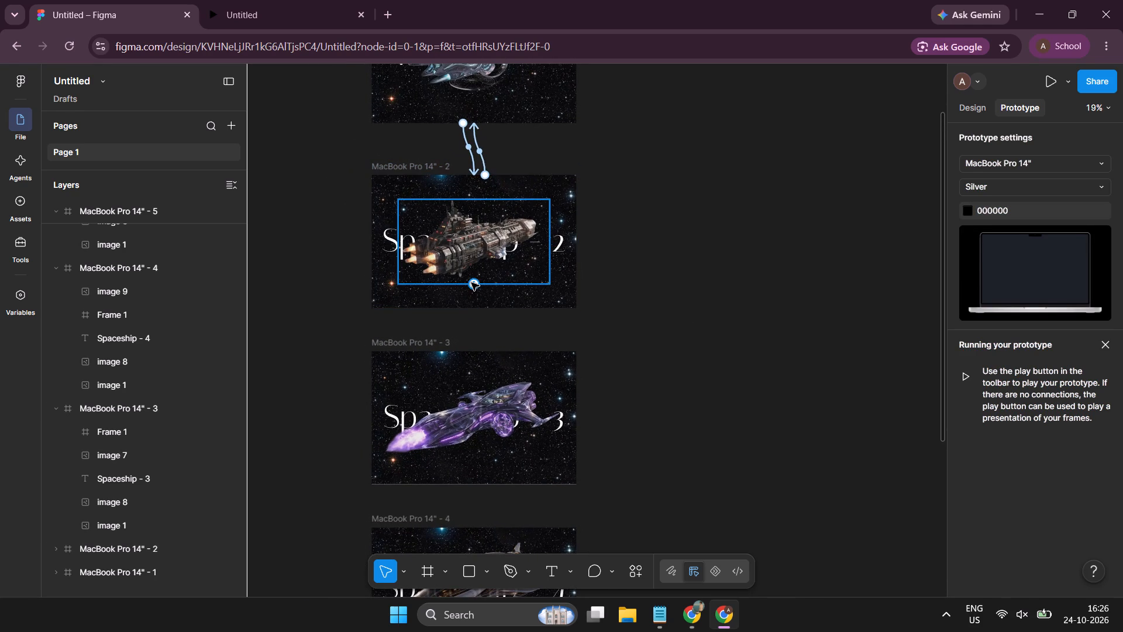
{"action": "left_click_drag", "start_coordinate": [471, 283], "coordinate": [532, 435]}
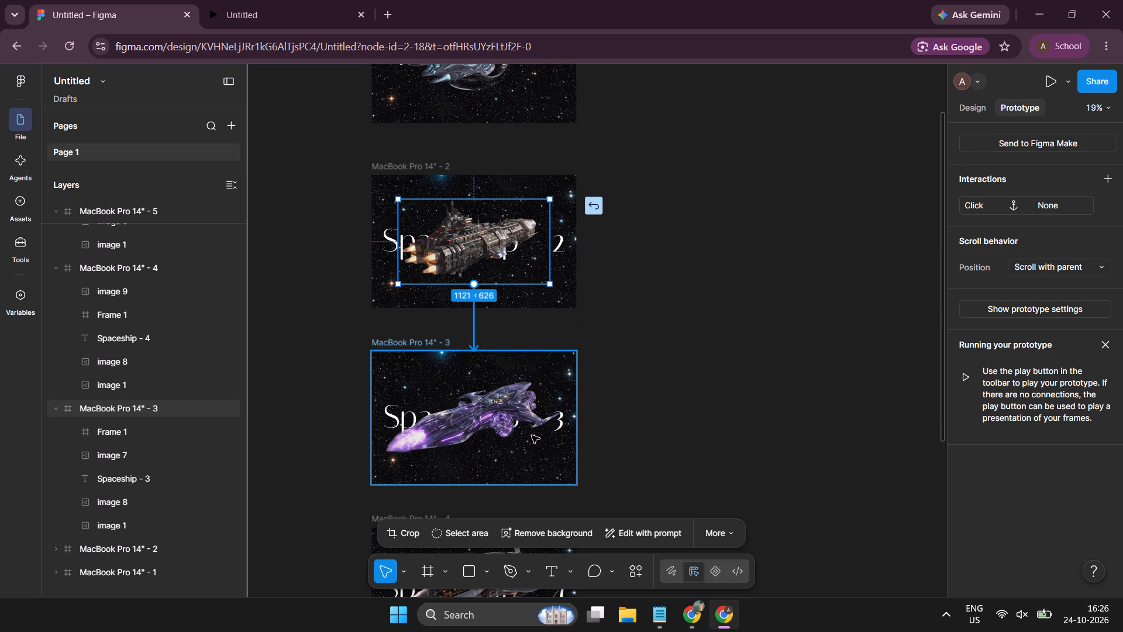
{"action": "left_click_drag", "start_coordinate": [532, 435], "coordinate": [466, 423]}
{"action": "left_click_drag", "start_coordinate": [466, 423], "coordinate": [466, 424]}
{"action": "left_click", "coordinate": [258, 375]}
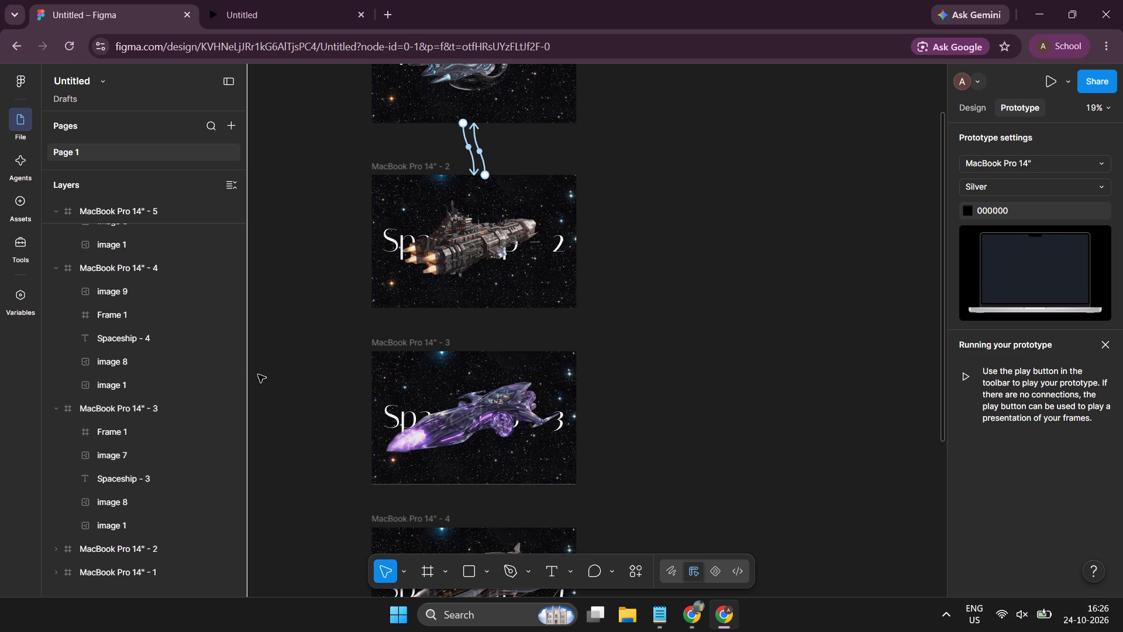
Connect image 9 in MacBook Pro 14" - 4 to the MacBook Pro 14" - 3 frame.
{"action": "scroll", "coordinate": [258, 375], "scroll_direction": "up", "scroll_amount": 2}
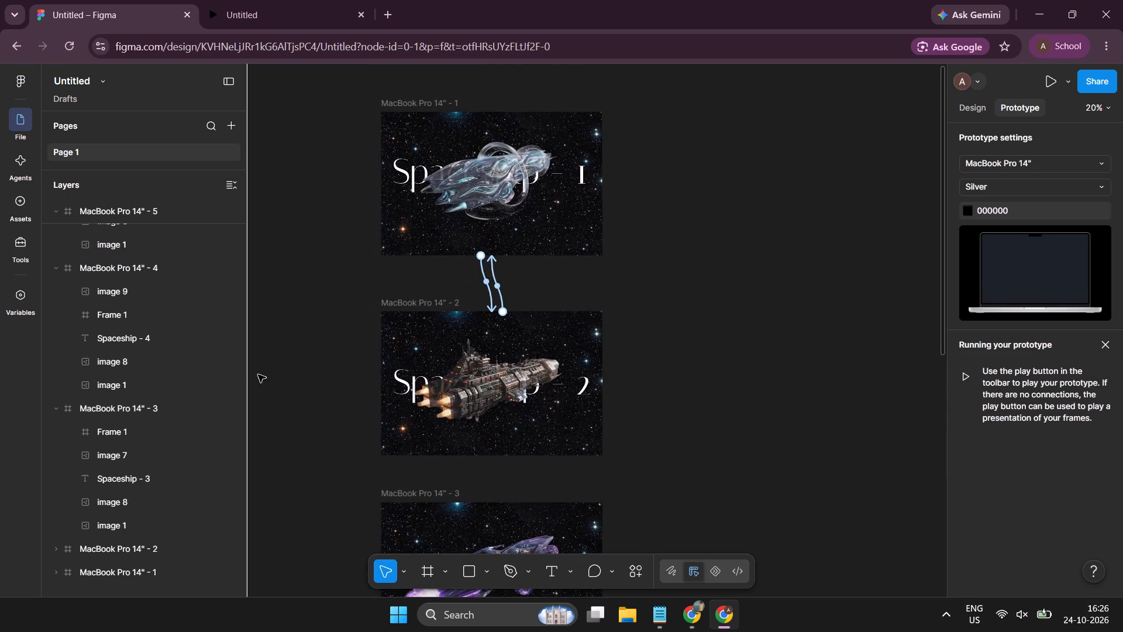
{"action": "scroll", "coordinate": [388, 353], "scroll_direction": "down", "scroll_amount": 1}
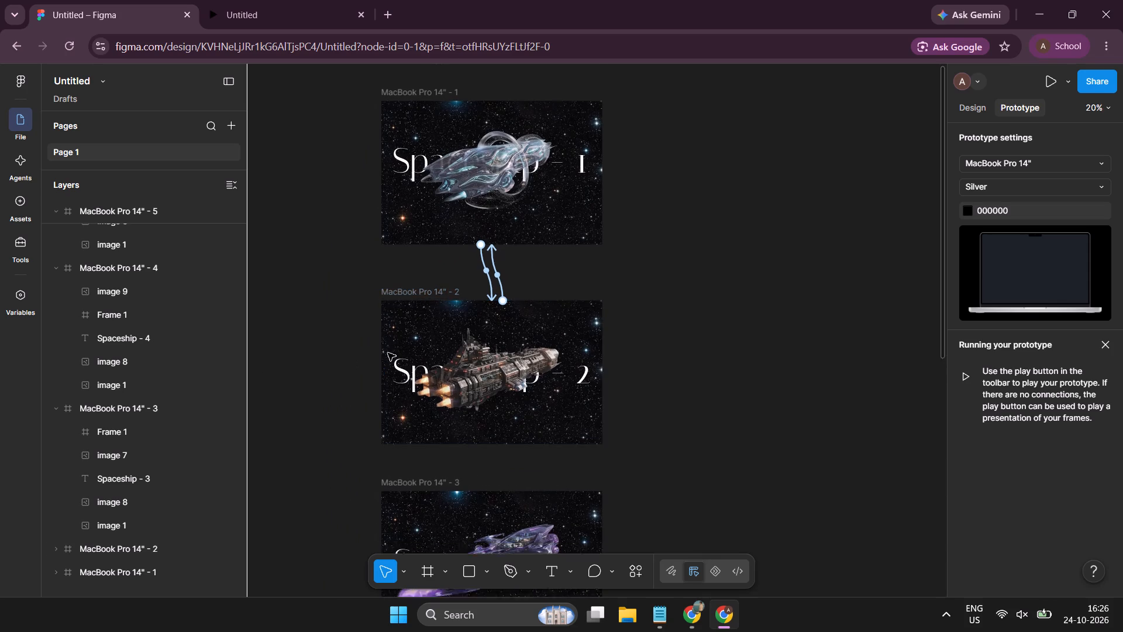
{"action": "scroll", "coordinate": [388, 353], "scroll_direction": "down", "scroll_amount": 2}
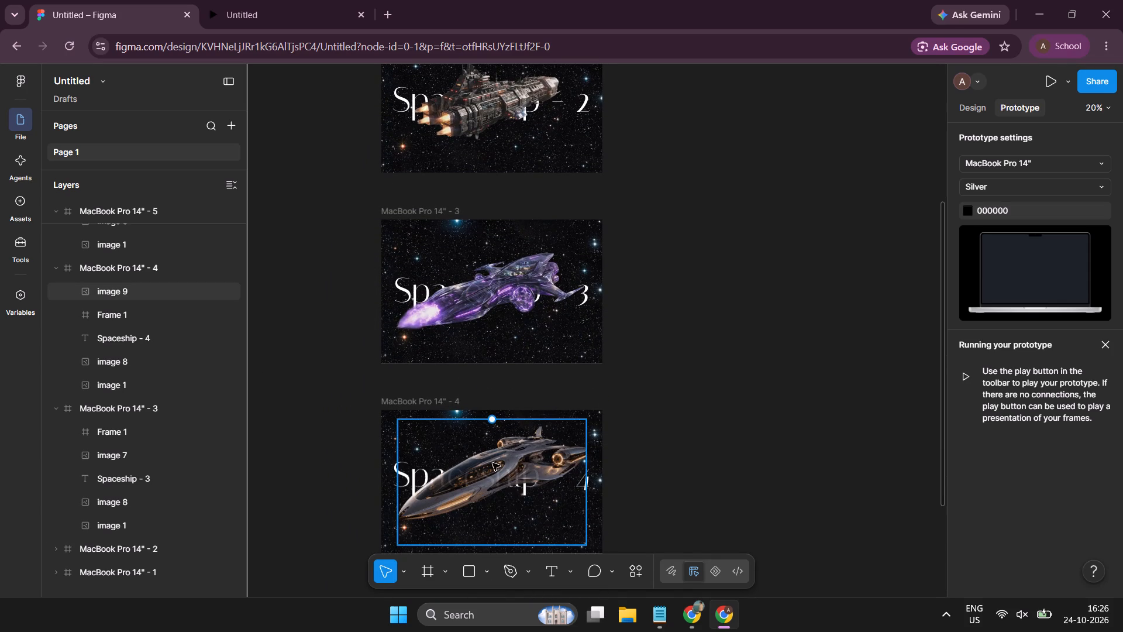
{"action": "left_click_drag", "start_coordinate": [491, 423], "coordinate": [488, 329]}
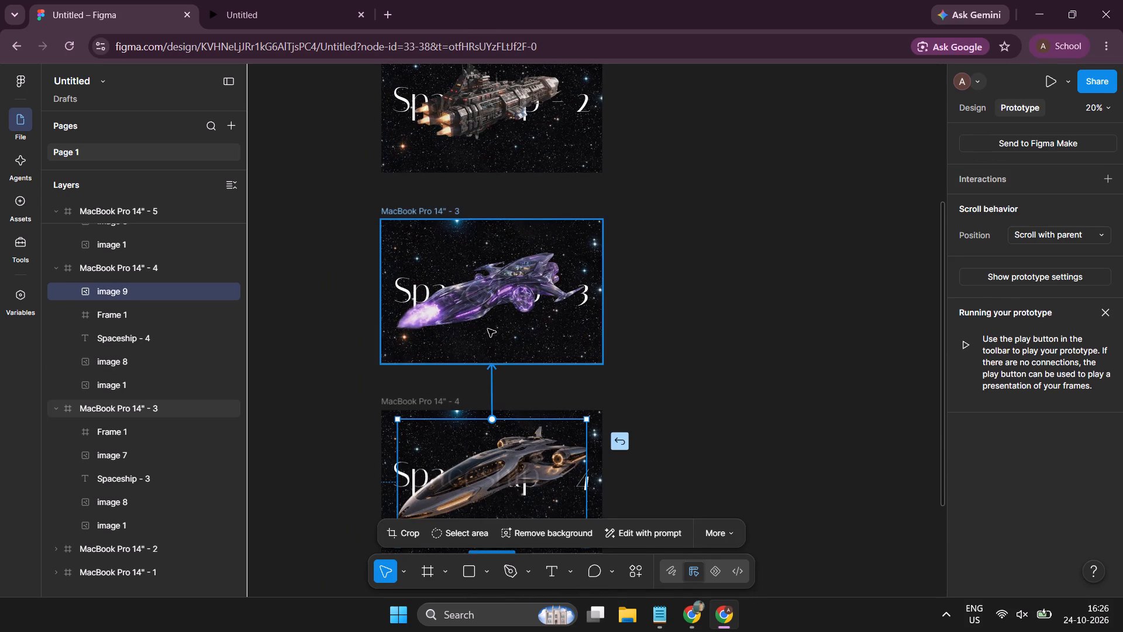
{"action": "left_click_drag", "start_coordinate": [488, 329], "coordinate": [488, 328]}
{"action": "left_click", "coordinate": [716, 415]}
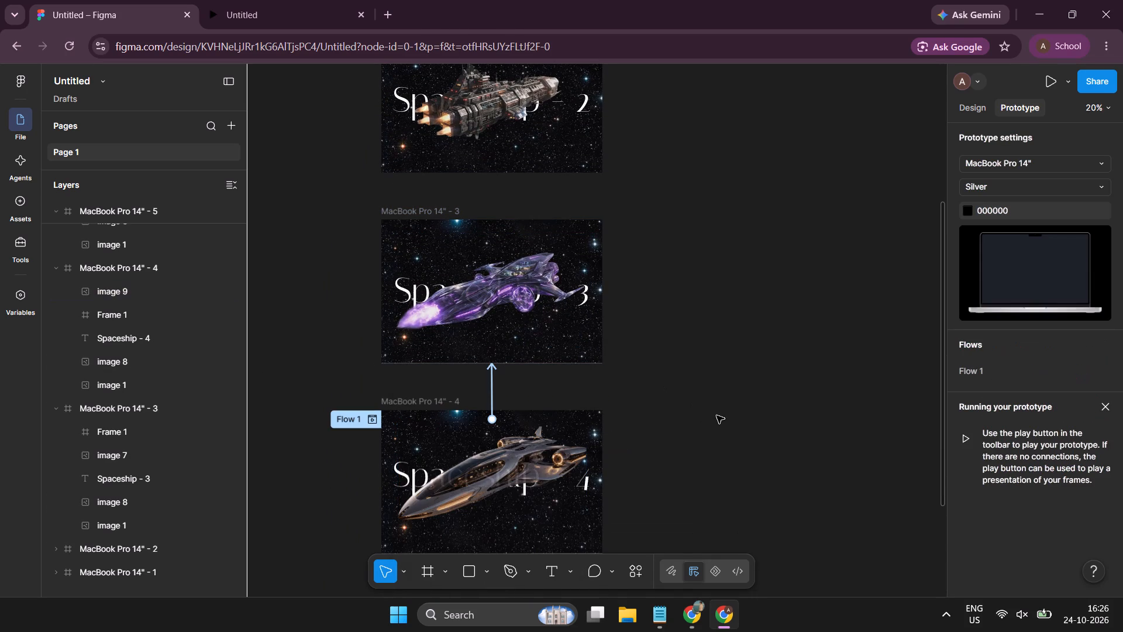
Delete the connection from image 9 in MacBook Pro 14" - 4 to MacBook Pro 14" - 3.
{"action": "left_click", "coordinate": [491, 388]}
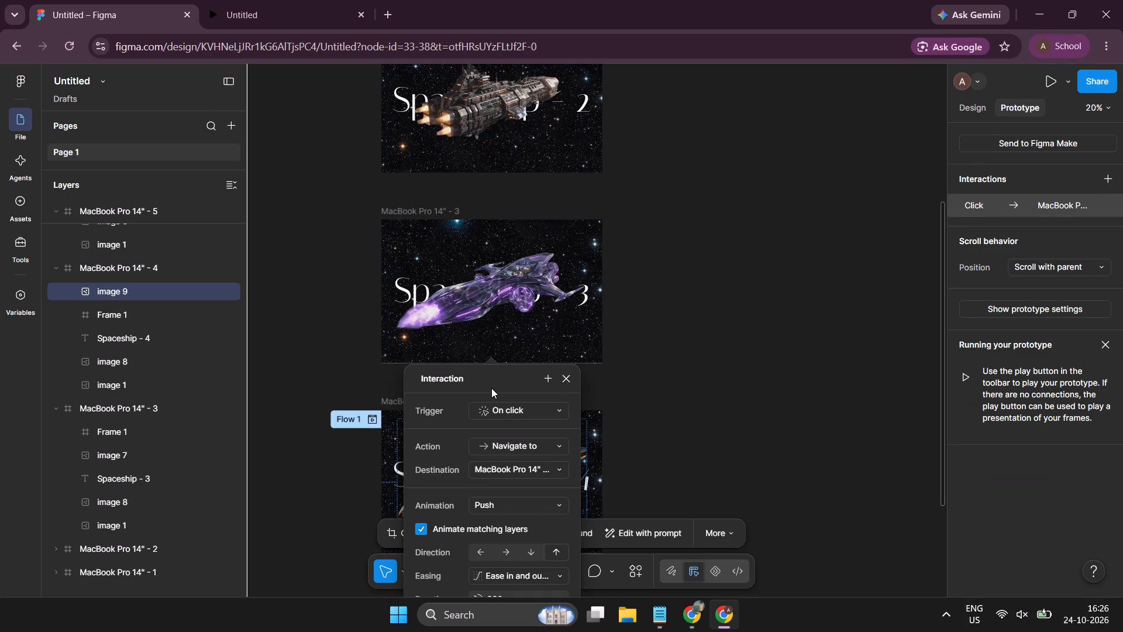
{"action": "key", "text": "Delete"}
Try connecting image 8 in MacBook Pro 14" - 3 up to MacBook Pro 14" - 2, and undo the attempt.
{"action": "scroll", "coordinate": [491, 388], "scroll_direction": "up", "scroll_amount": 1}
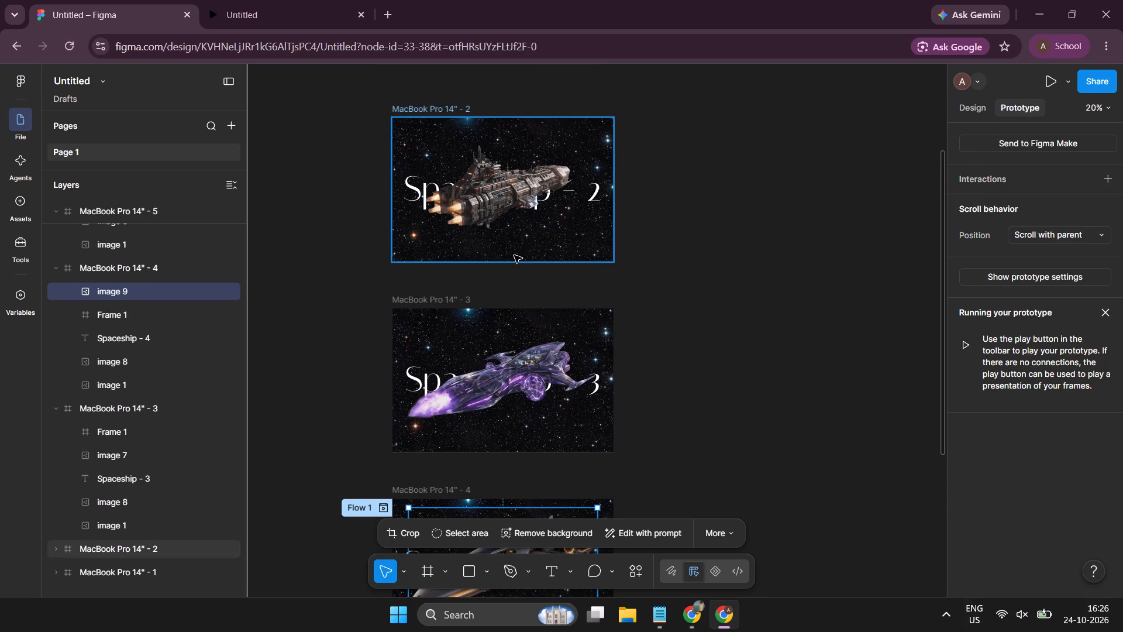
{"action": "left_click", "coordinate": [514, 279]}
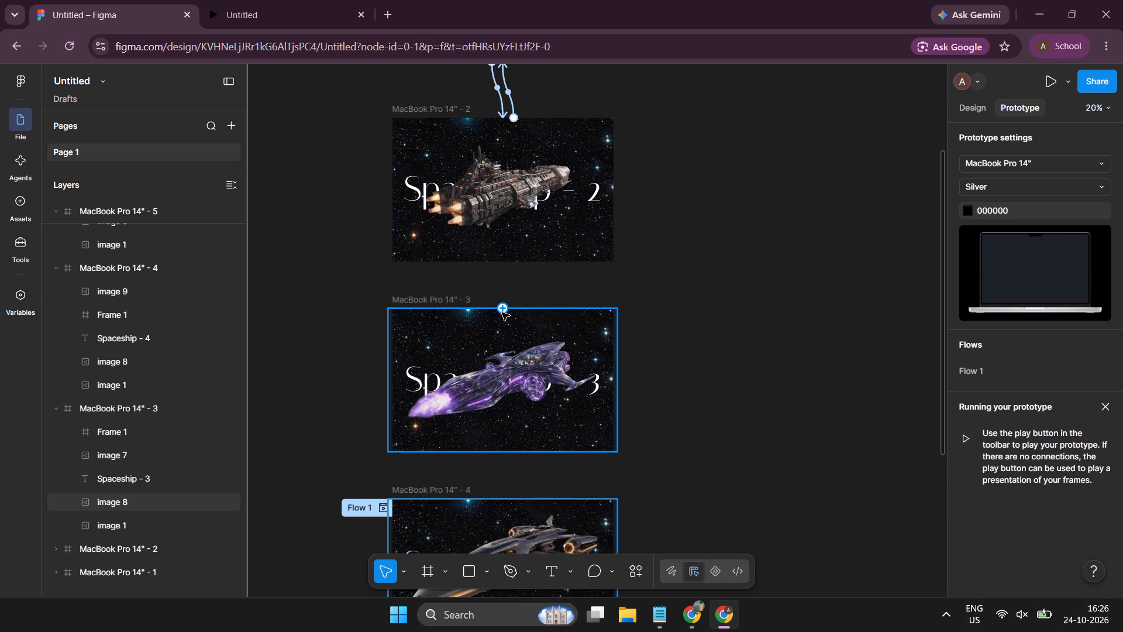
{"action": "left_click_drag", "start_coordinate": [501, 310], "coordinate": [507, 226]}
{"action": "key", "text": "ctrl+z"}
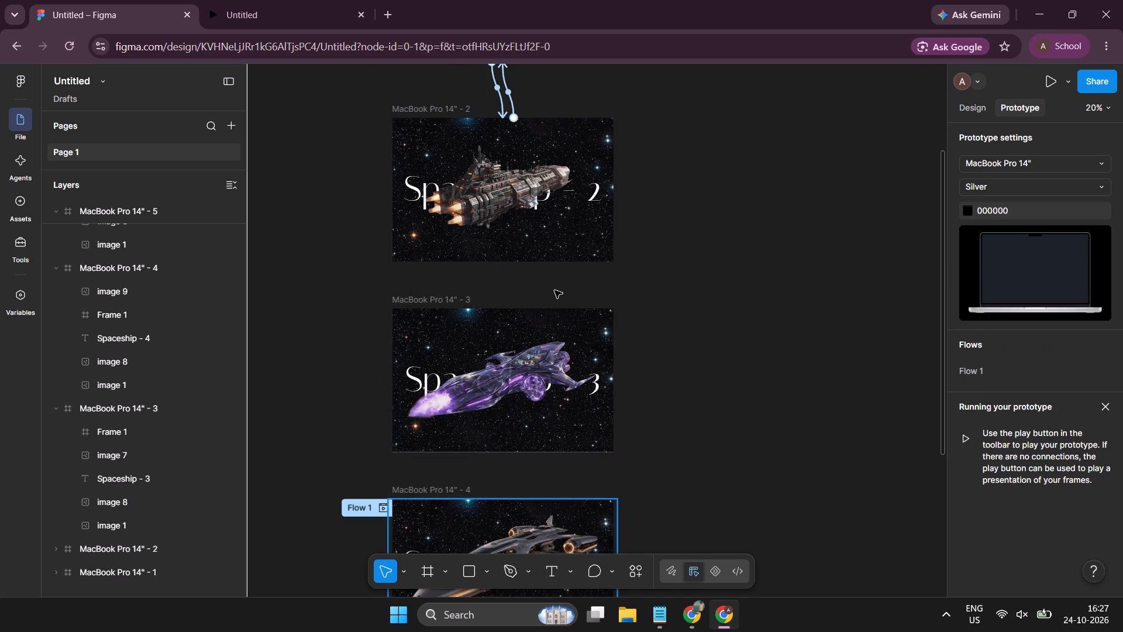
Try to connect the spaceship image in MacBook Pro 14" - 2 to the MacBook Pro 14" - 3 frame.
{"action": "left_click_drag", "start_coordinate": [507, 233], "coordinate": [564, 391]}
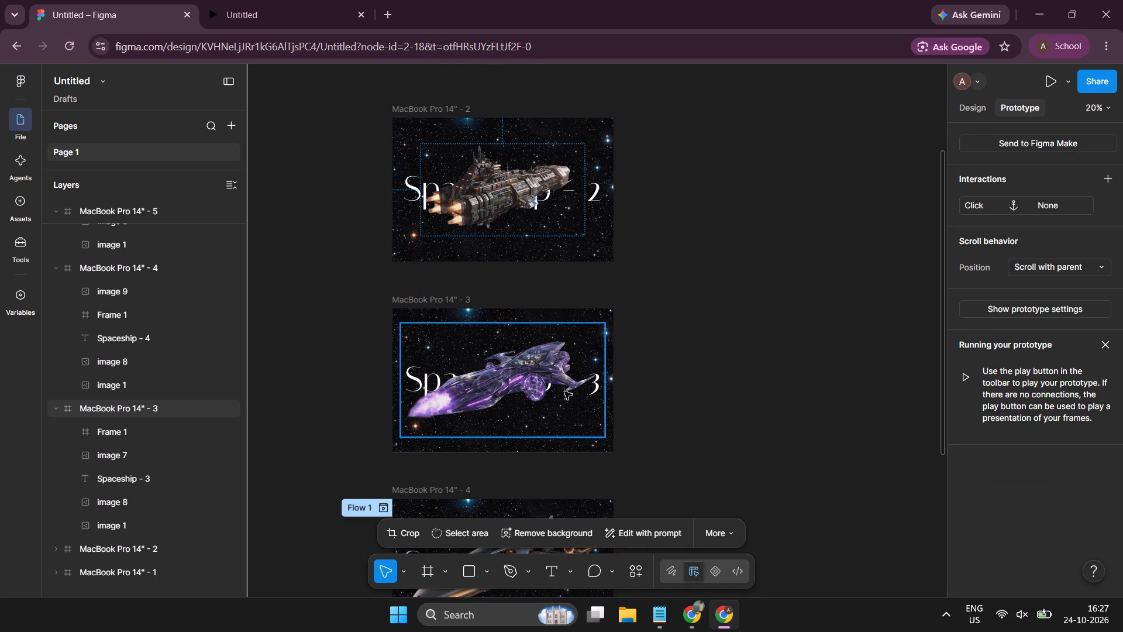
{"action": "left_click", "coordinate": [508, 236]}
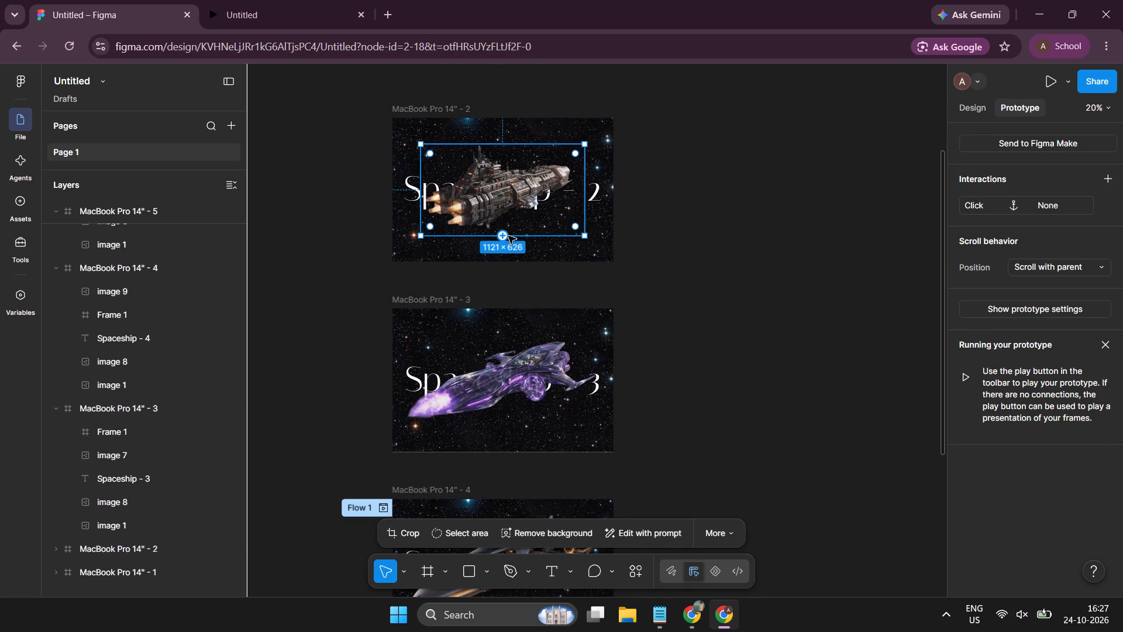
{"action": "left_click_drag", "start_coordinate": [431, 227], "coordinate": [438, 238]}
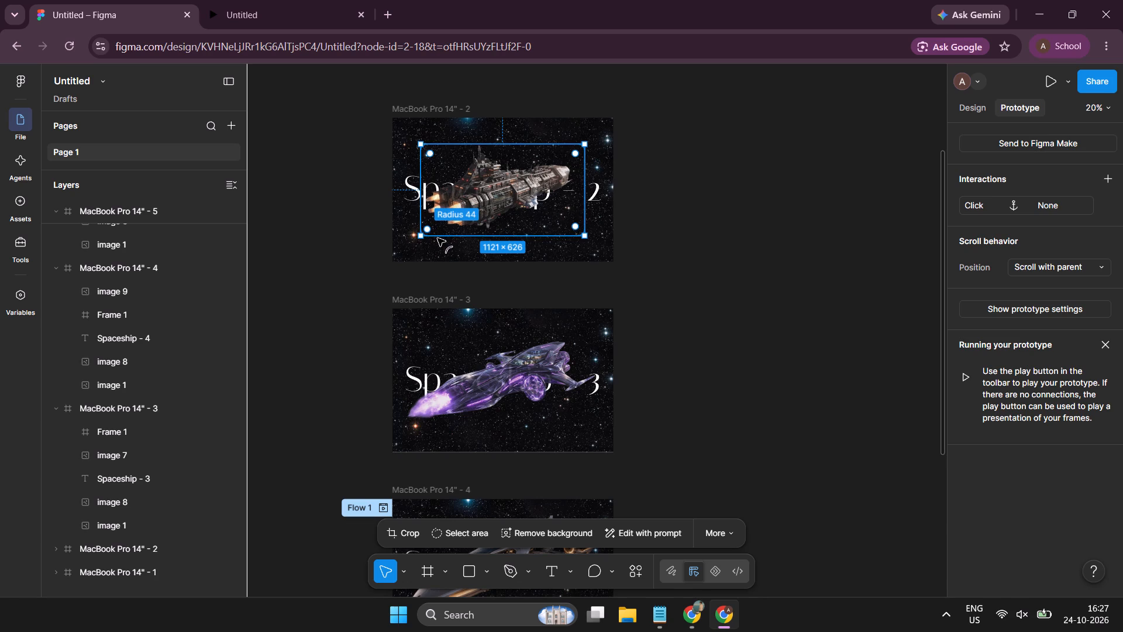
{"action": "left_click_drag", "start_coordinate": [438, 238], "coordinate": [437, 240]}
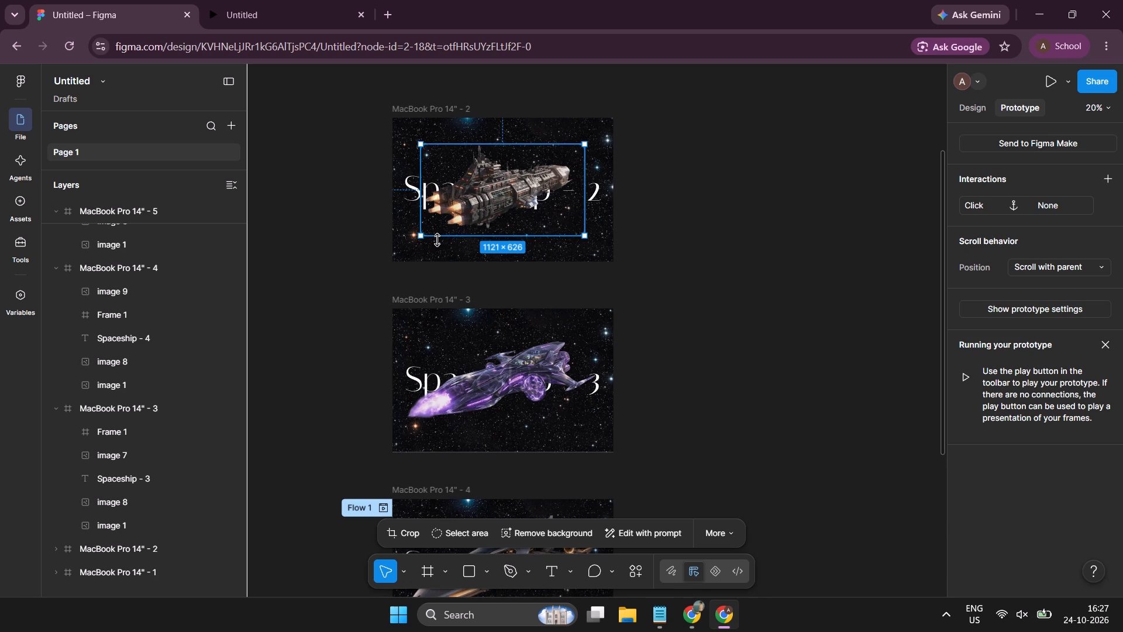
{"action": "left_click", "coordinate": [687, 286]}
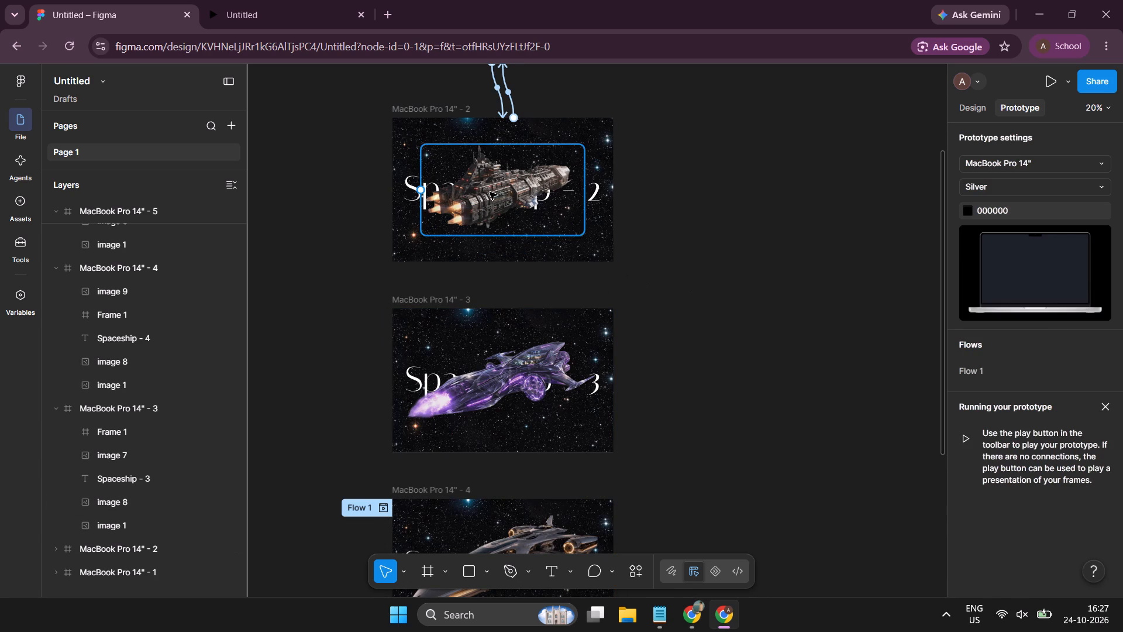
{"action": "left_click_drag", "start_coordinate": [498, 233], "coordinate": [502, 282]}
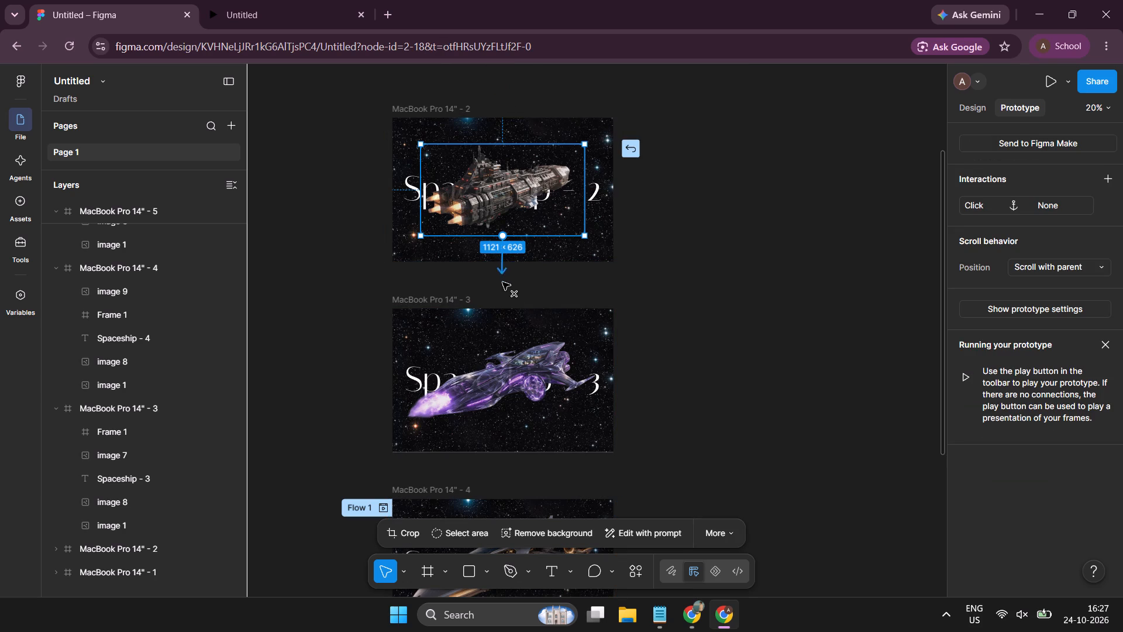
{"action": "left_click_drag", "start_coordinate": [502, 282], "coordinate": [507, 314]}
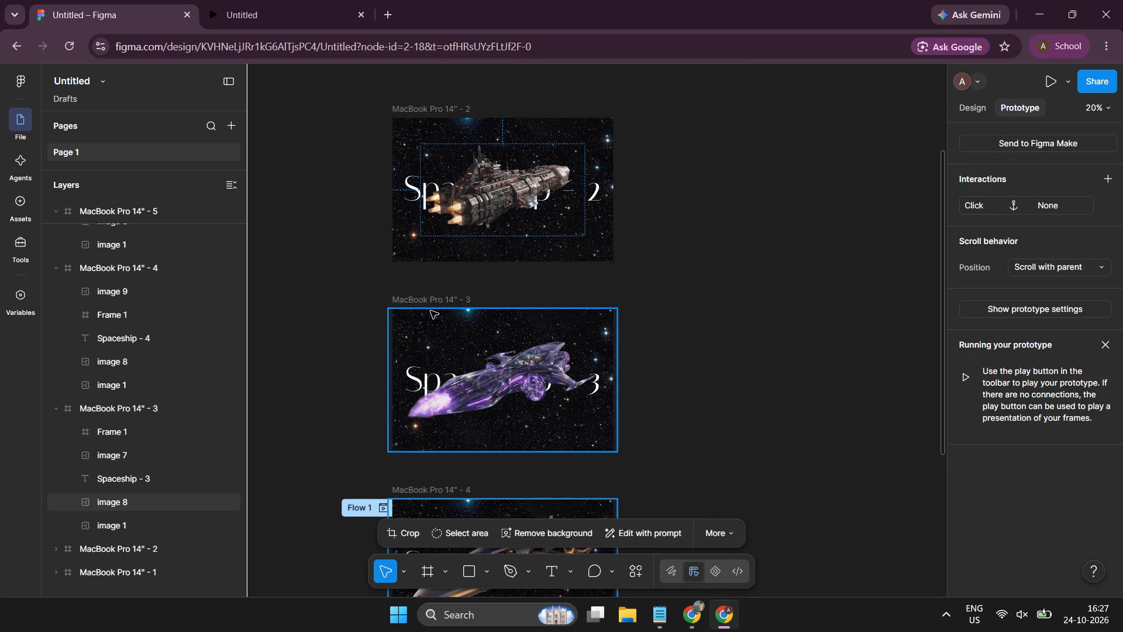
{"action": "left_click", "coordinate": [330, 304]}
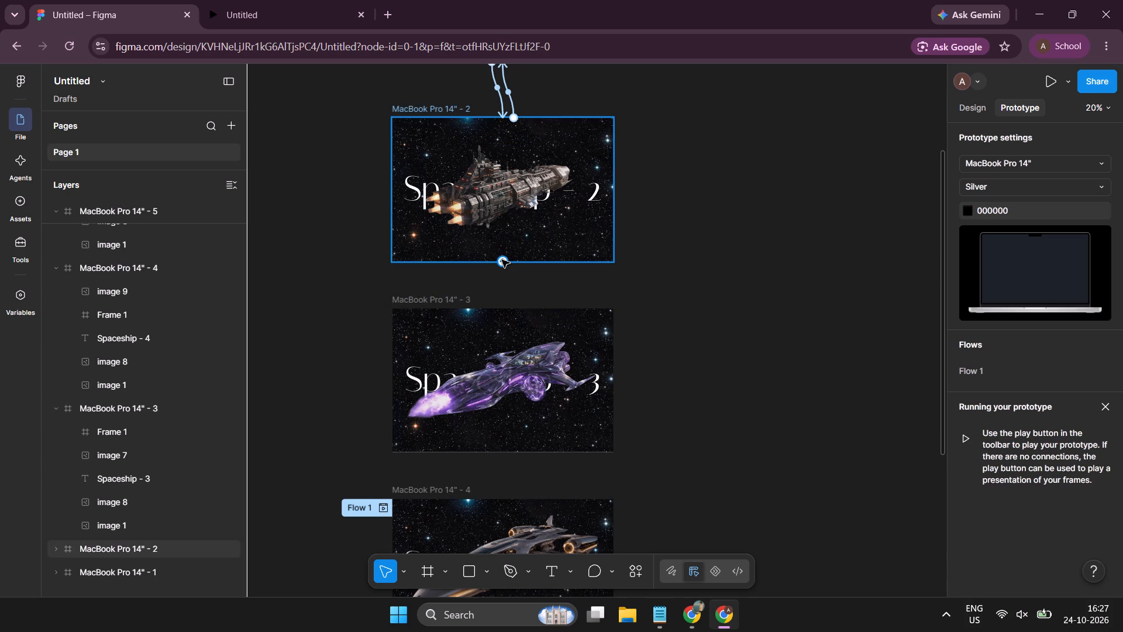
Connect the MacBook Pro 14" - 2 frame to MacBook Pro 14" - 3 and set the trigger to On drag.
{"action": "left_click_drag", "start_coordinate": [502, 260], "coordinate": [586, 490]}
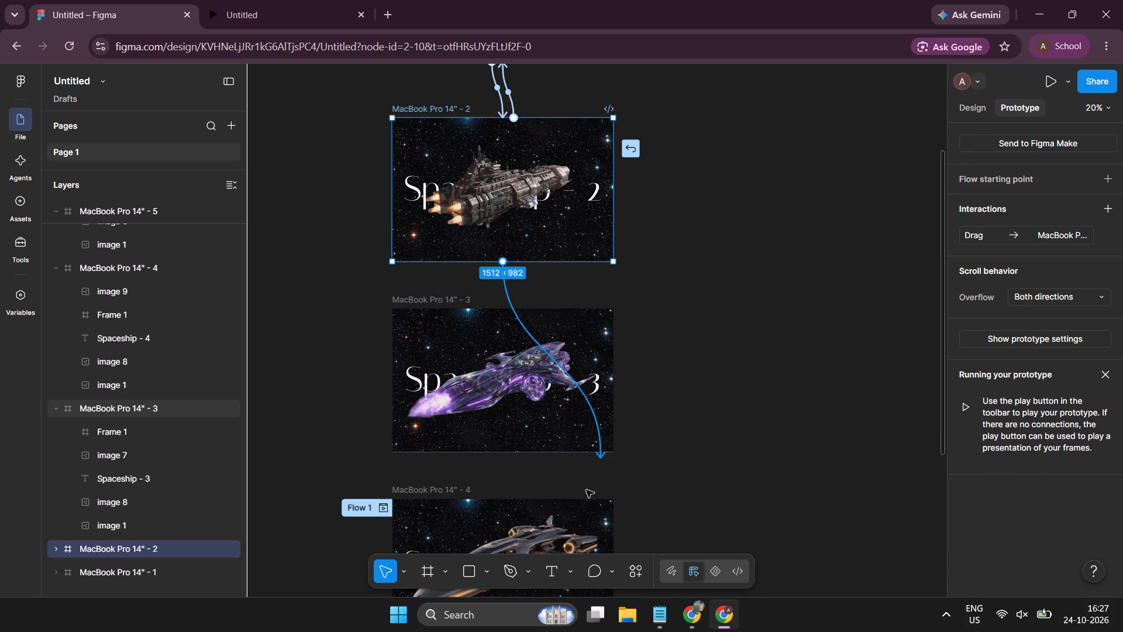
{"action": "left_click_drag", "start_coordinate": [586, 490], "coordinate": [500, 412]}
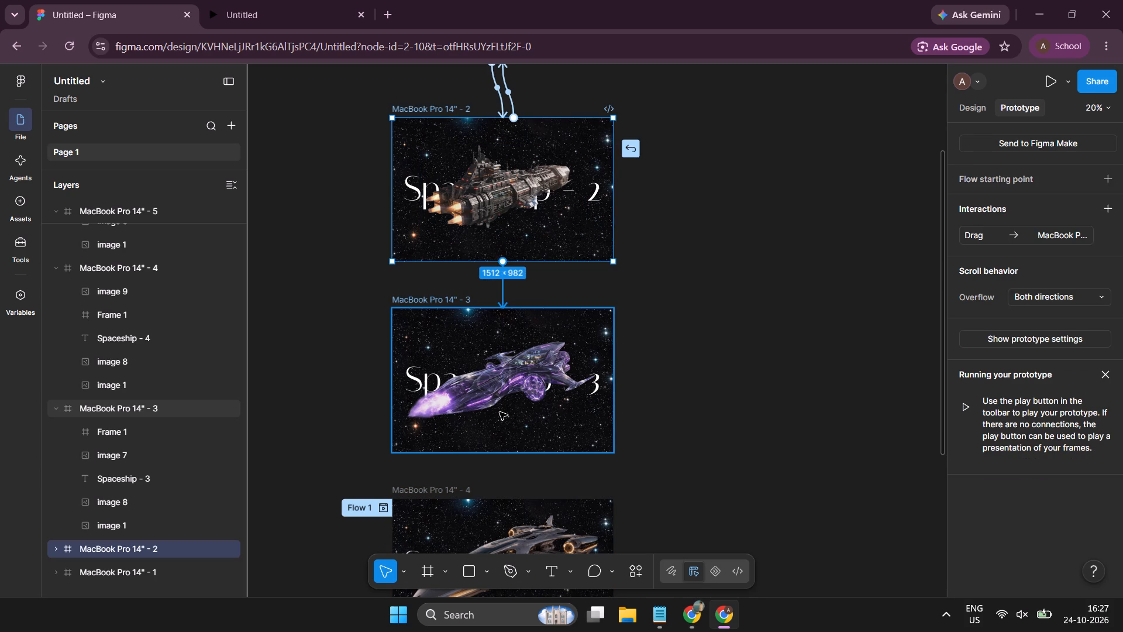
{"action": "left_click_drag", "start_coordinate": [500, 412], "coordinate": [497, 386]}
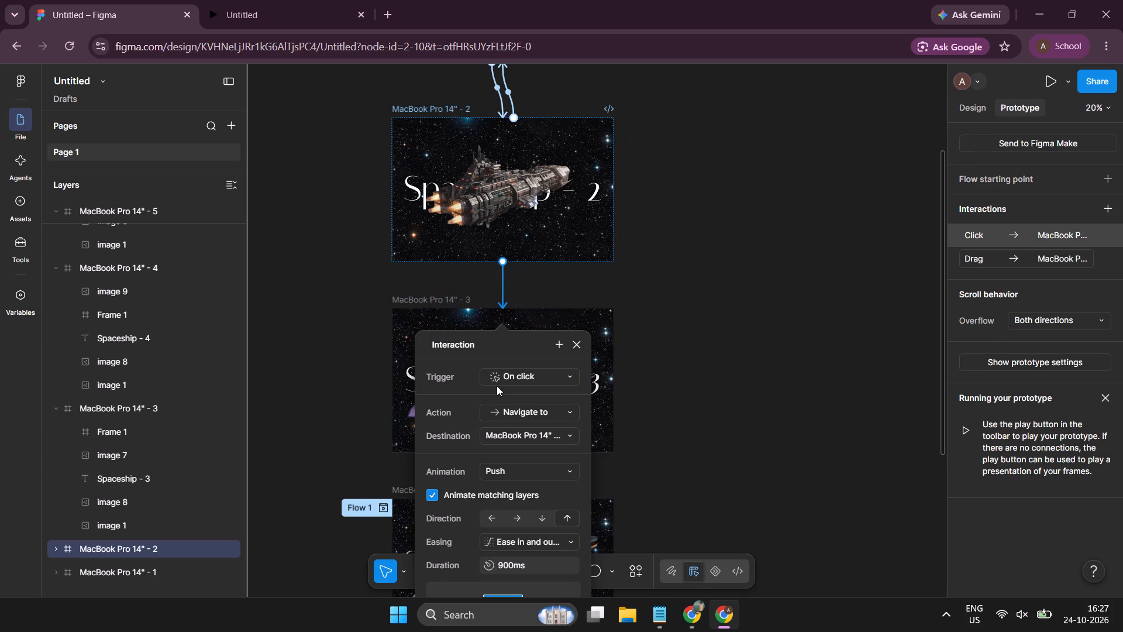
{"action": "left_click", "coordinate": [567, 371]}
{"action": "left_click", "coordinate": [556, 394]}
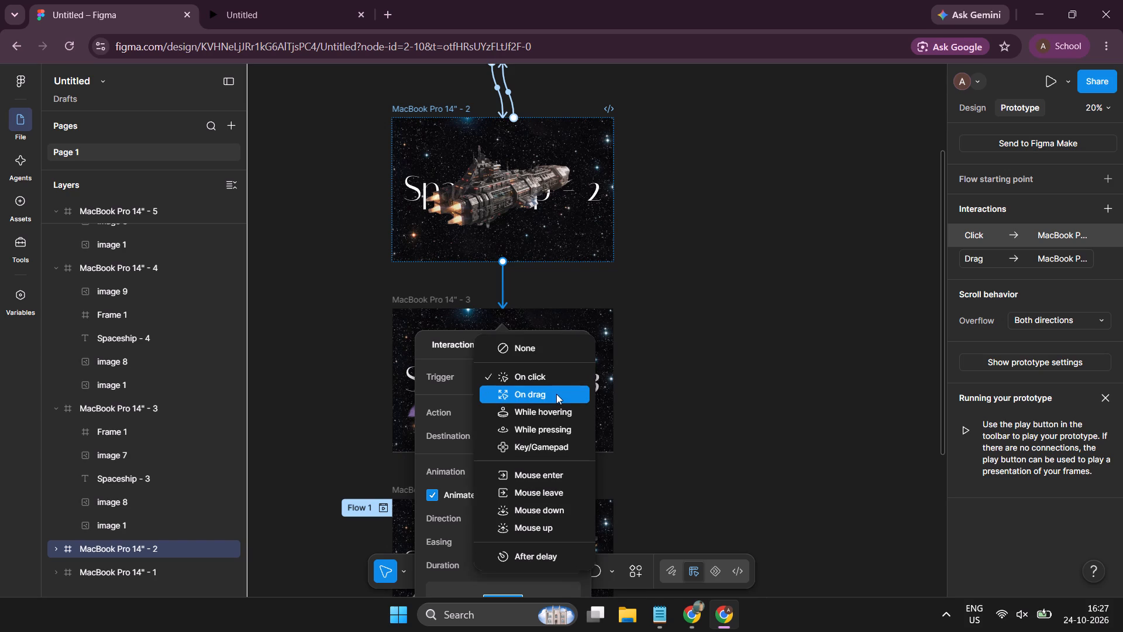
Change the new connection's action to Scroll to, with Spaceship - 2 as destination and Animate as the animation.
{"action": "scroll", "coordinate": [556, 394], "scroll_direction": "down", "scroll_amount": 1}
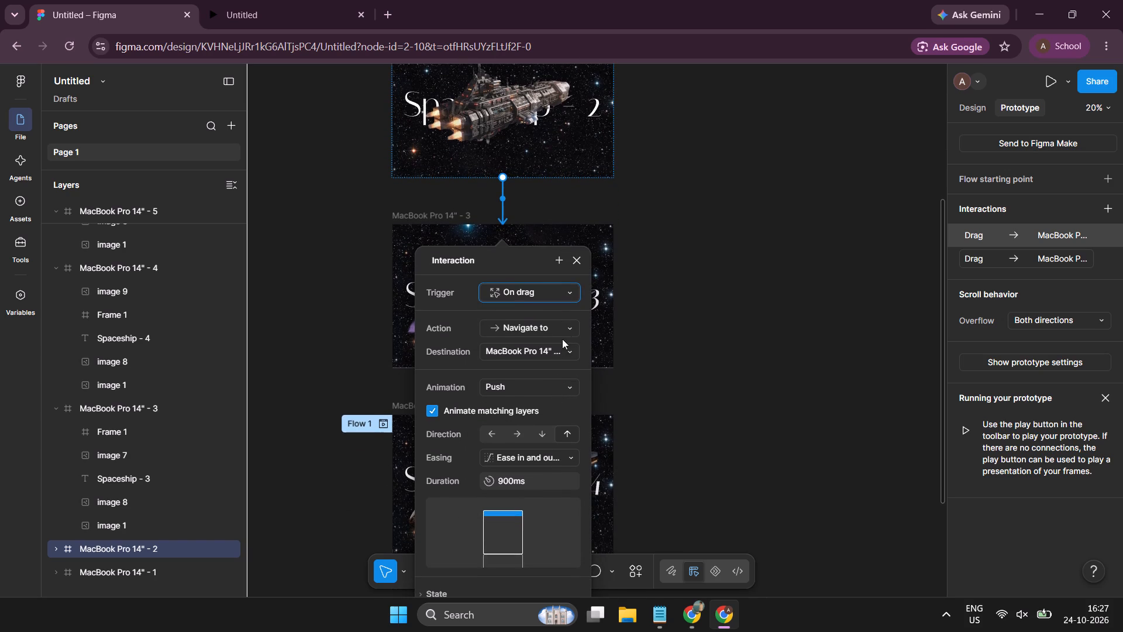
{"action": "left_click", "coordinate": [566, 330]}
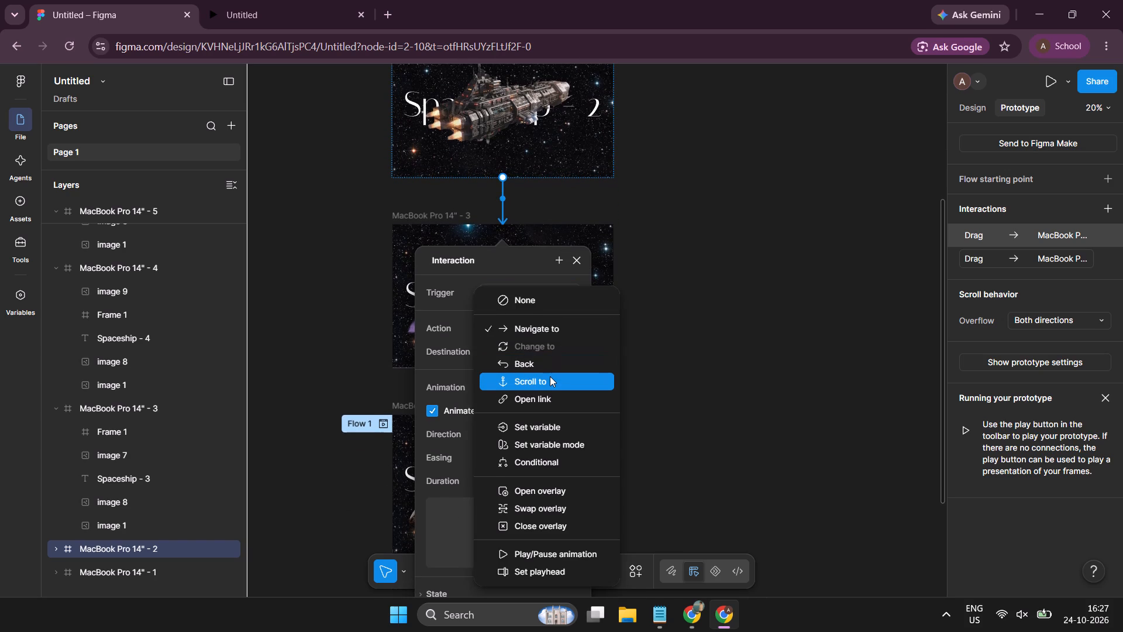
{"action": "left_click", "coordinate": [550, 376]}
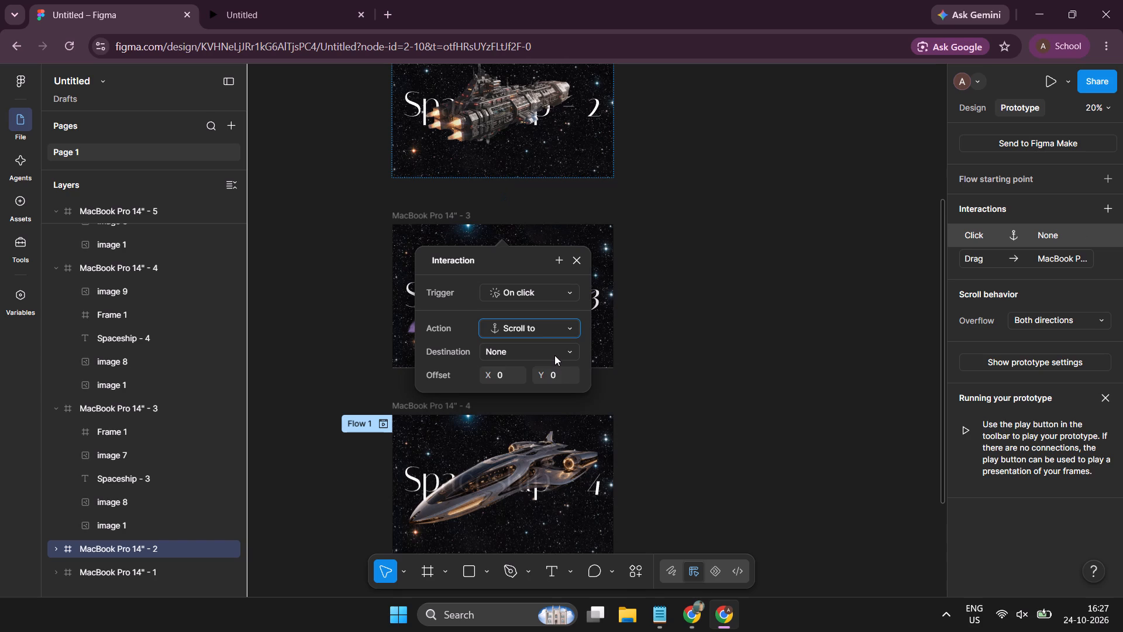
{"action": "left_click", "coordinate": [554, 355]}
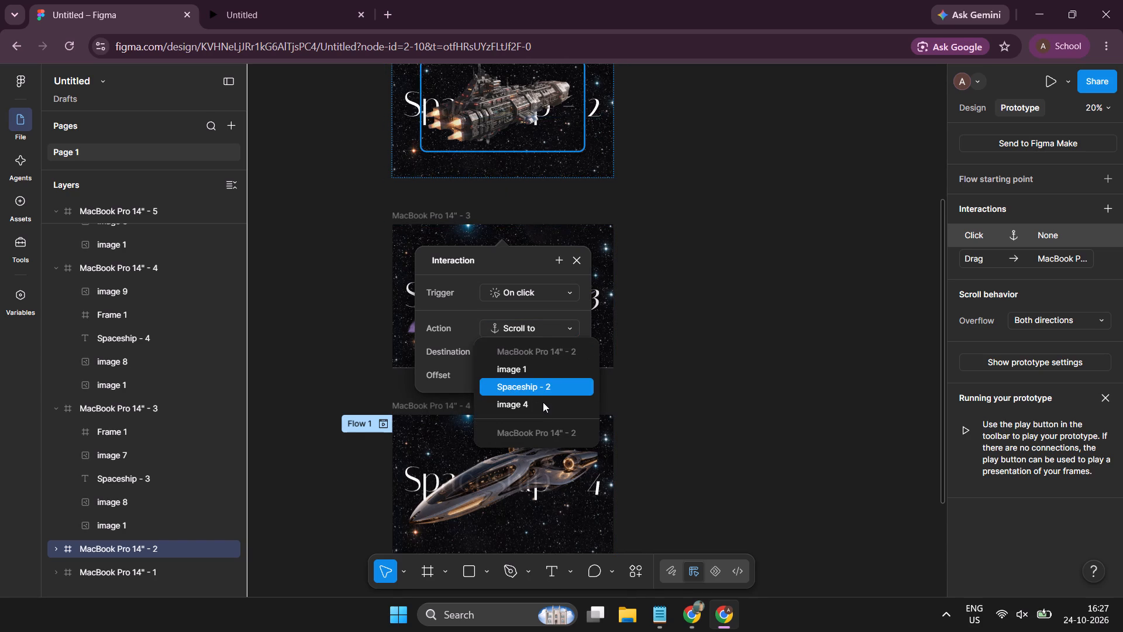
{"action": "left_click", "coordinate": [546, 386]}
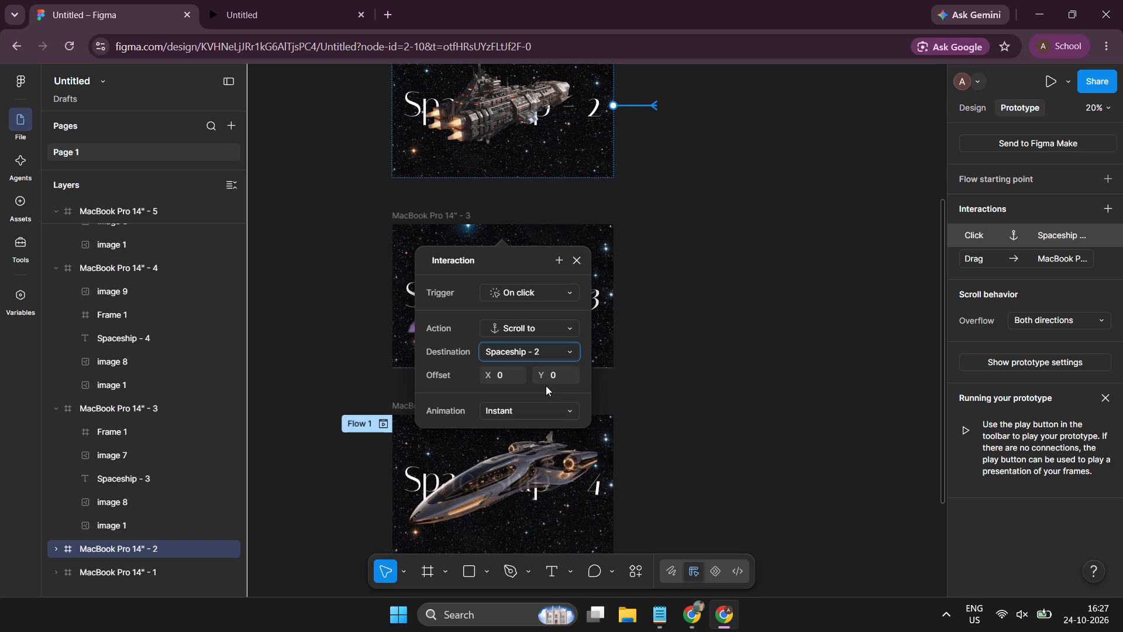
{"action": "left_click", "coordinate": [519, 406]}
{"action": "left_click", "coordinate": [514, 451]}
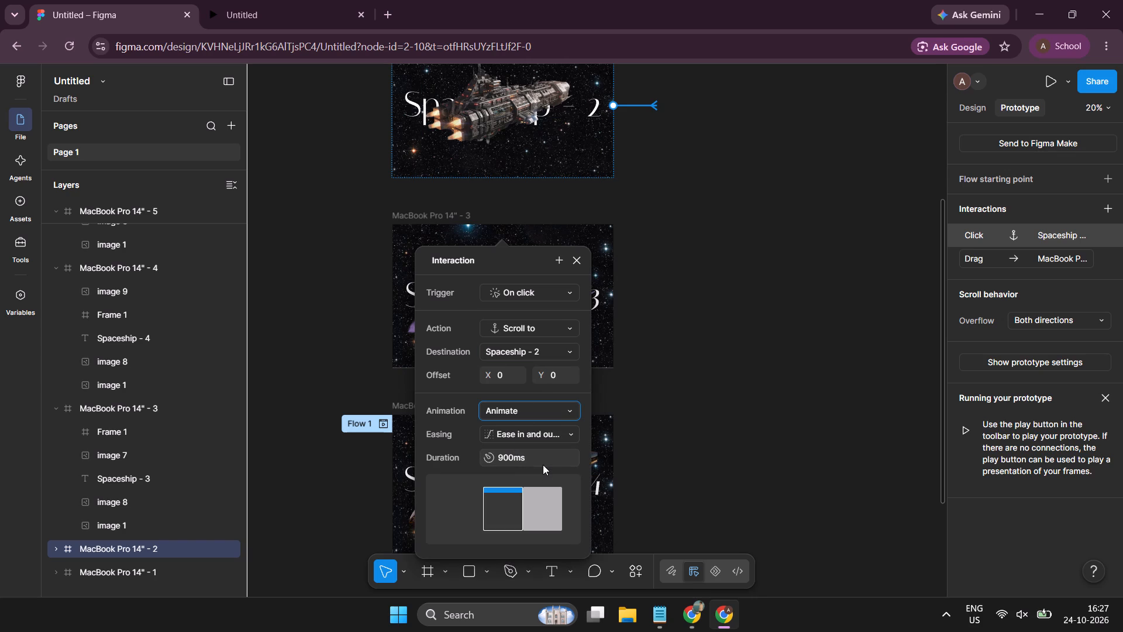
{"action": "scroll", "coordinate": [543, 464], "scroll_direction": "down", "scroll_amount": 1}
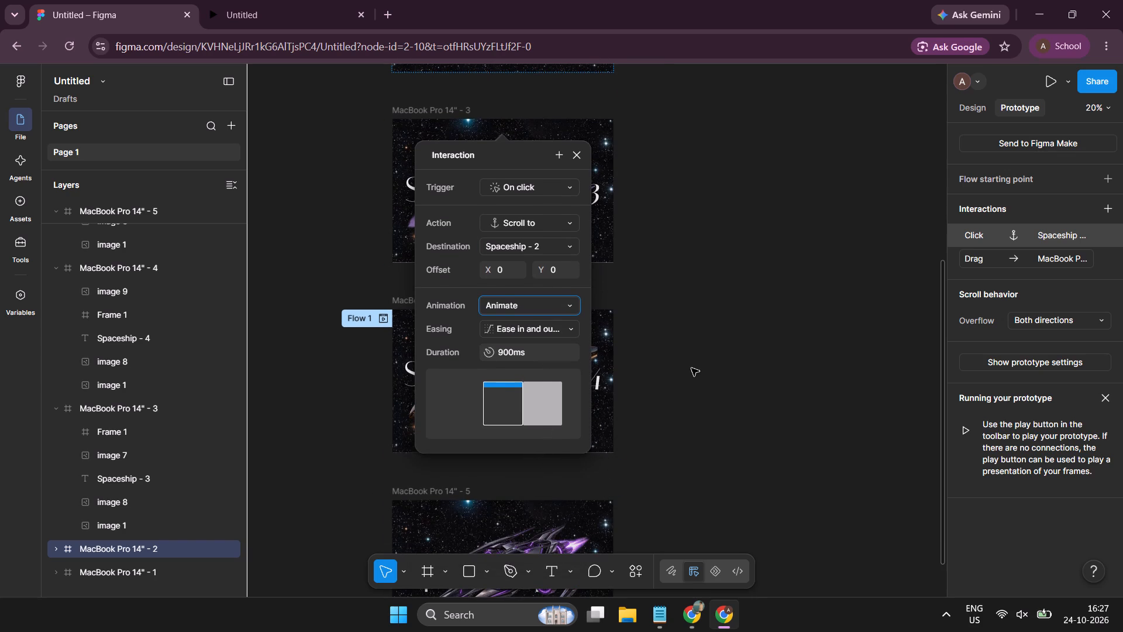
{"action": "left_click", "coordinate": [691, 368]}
Switch to the prototype preview and check the transitions by going back and forth between slides.
{"action": "left_click", "coordinate": [226, 0]}
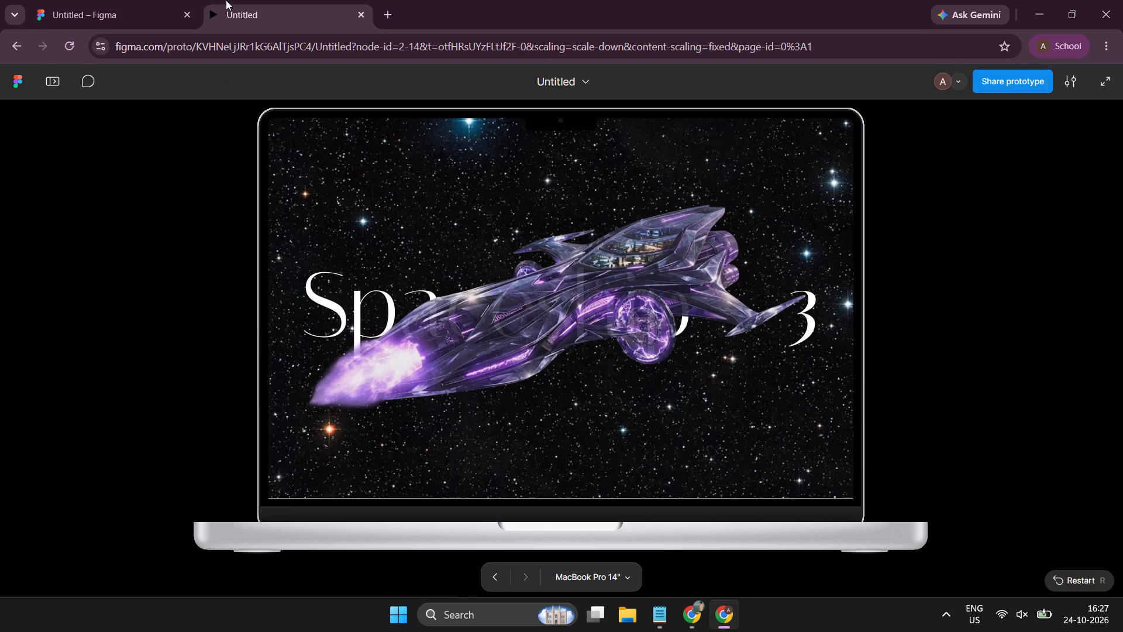
{"action": "key", "text": "Left"}
{"action": "key", "text": "Right"}
{"action": "key", "text": "Left"}
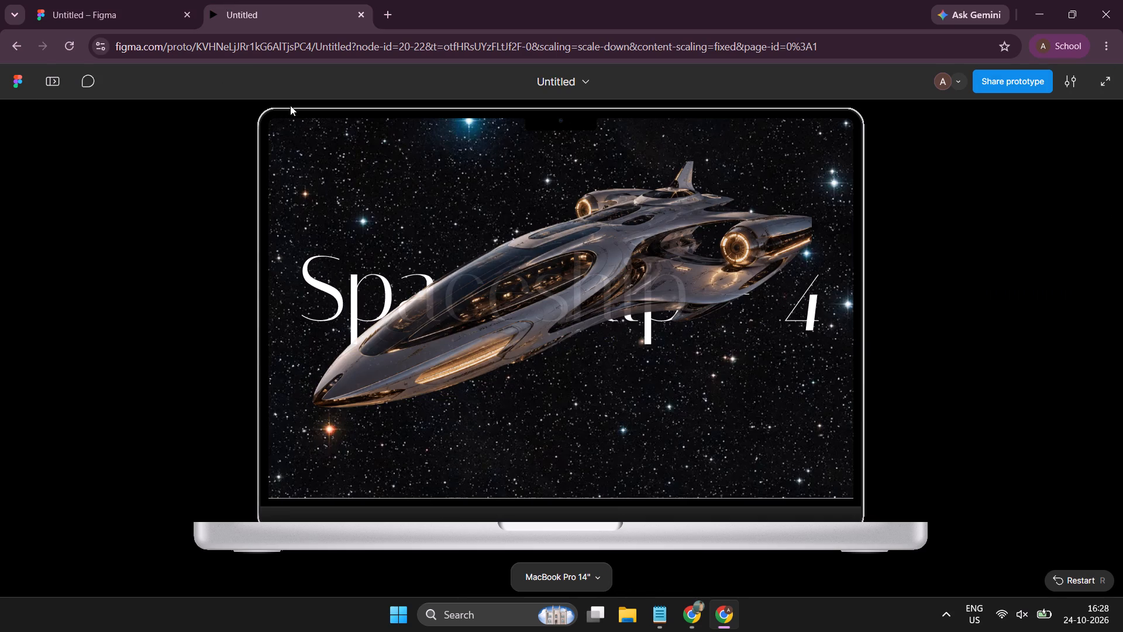
{"action": "key", "text": "Right"}
{"action": "key", "text": "Right"}
{"action": "key", "text": "Right"}
{"action": "key", "text": "Left"}
{"action": "key", "text": "Left"}
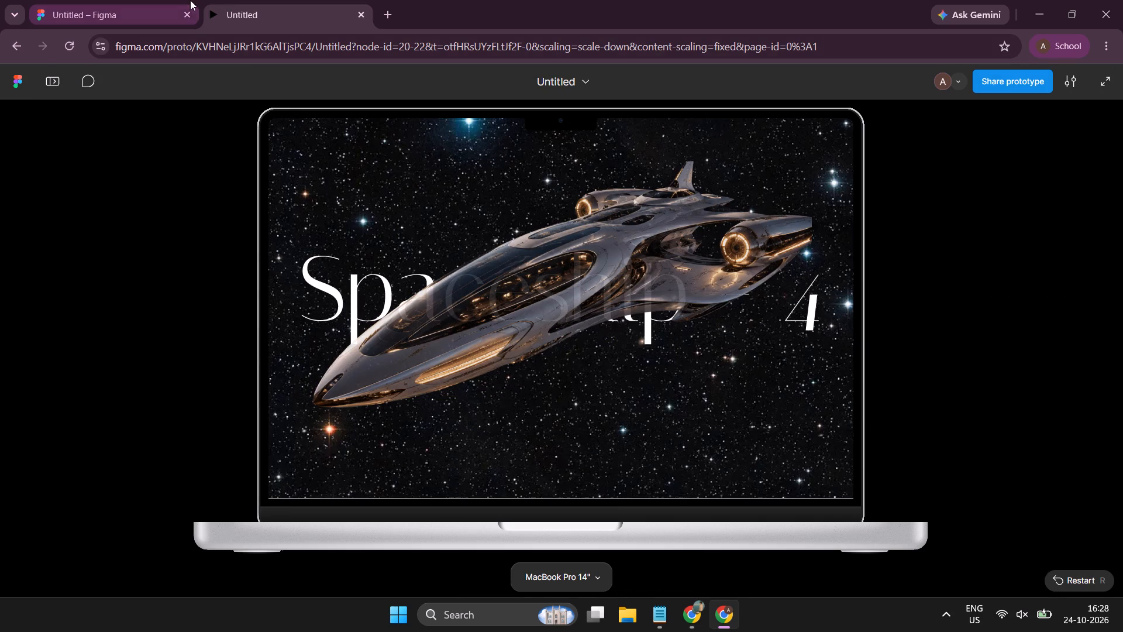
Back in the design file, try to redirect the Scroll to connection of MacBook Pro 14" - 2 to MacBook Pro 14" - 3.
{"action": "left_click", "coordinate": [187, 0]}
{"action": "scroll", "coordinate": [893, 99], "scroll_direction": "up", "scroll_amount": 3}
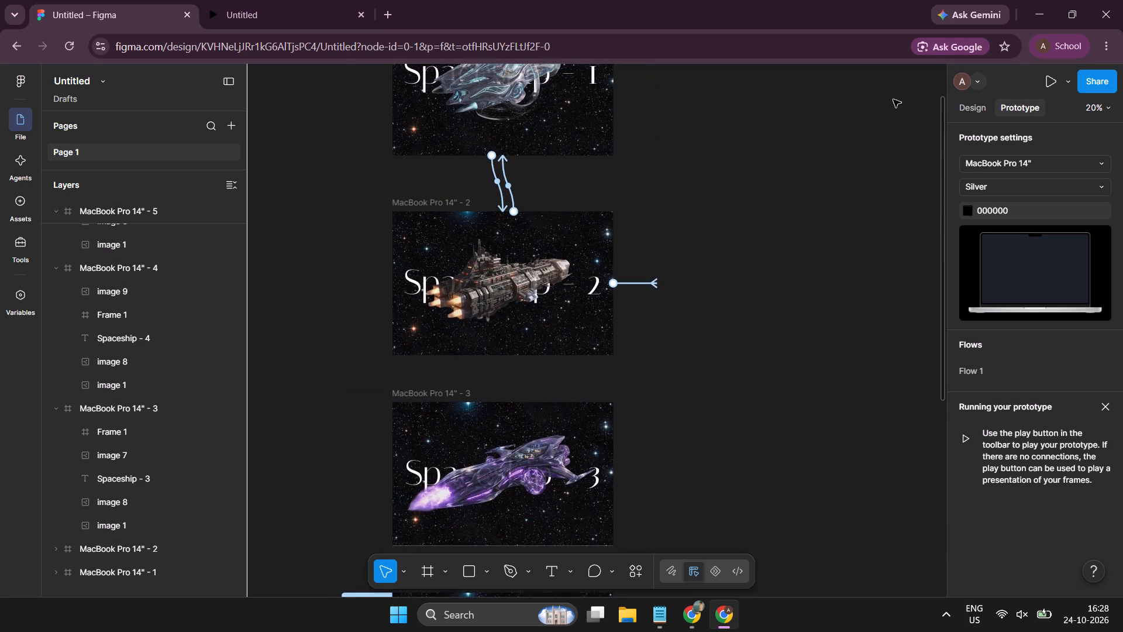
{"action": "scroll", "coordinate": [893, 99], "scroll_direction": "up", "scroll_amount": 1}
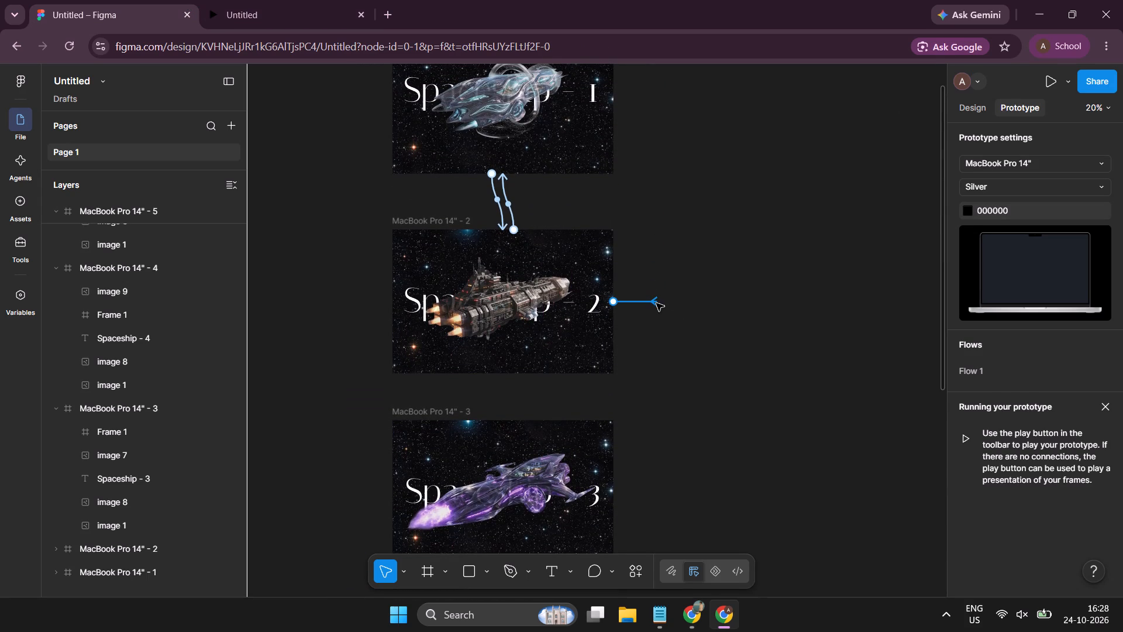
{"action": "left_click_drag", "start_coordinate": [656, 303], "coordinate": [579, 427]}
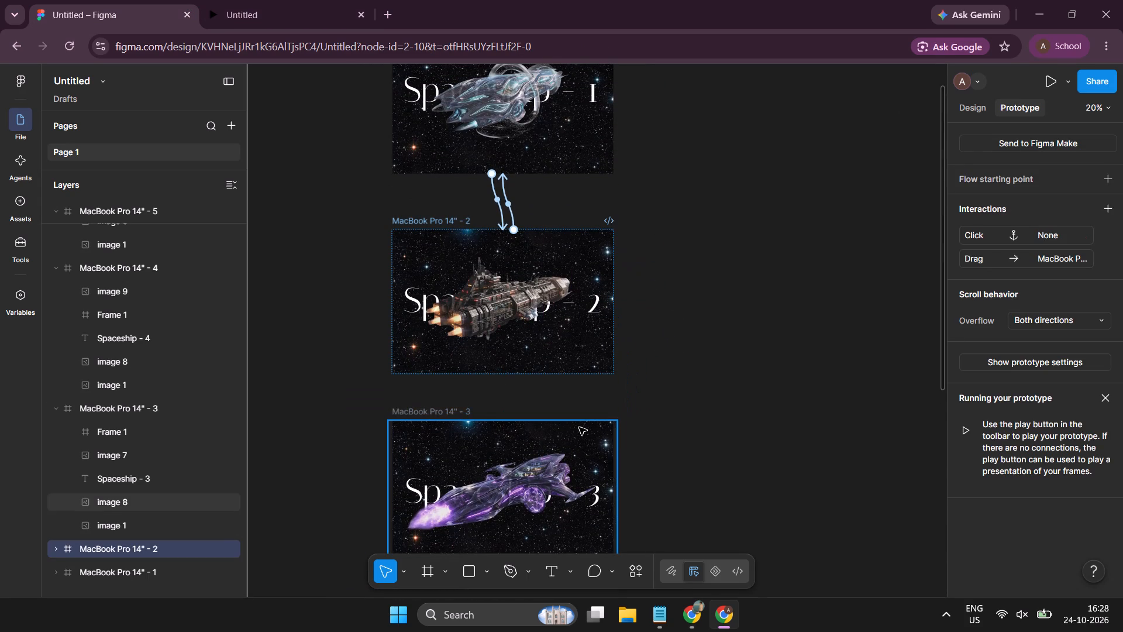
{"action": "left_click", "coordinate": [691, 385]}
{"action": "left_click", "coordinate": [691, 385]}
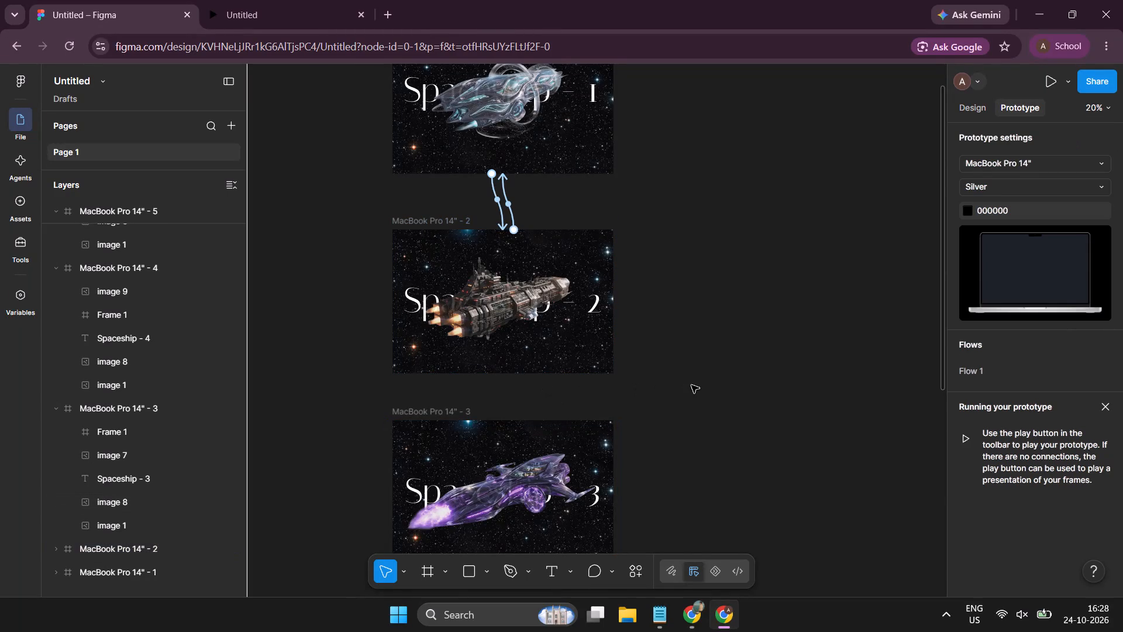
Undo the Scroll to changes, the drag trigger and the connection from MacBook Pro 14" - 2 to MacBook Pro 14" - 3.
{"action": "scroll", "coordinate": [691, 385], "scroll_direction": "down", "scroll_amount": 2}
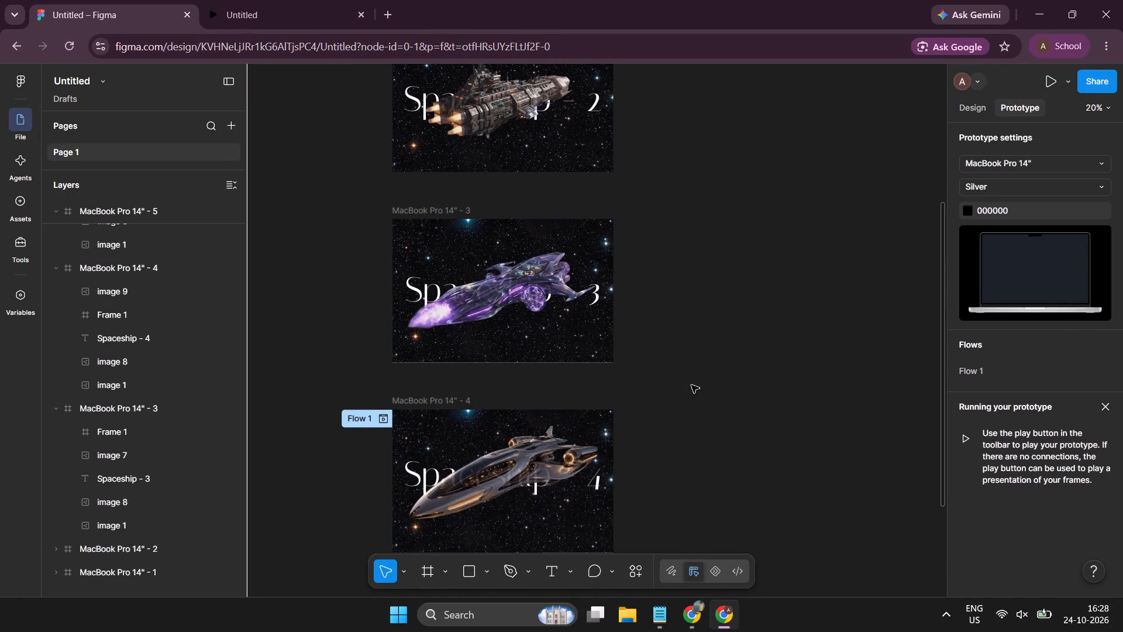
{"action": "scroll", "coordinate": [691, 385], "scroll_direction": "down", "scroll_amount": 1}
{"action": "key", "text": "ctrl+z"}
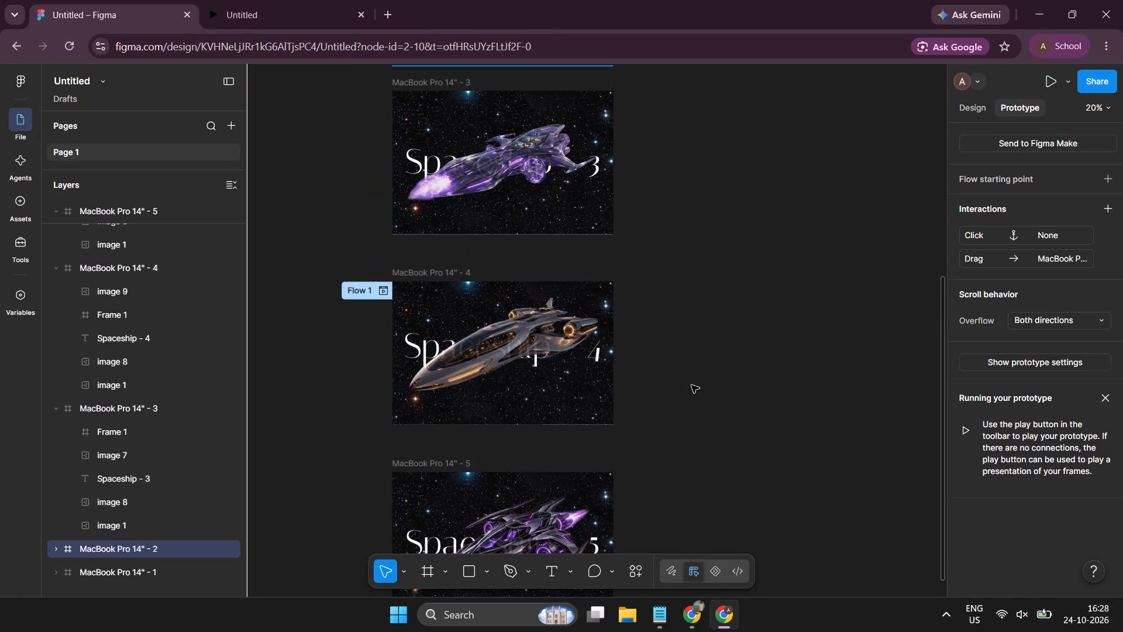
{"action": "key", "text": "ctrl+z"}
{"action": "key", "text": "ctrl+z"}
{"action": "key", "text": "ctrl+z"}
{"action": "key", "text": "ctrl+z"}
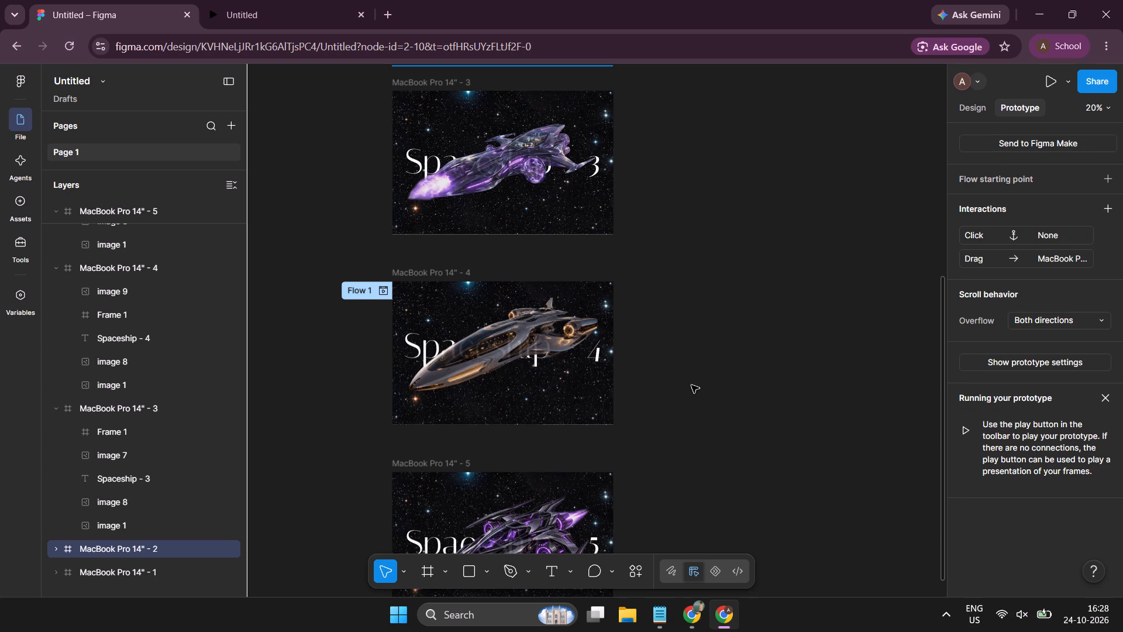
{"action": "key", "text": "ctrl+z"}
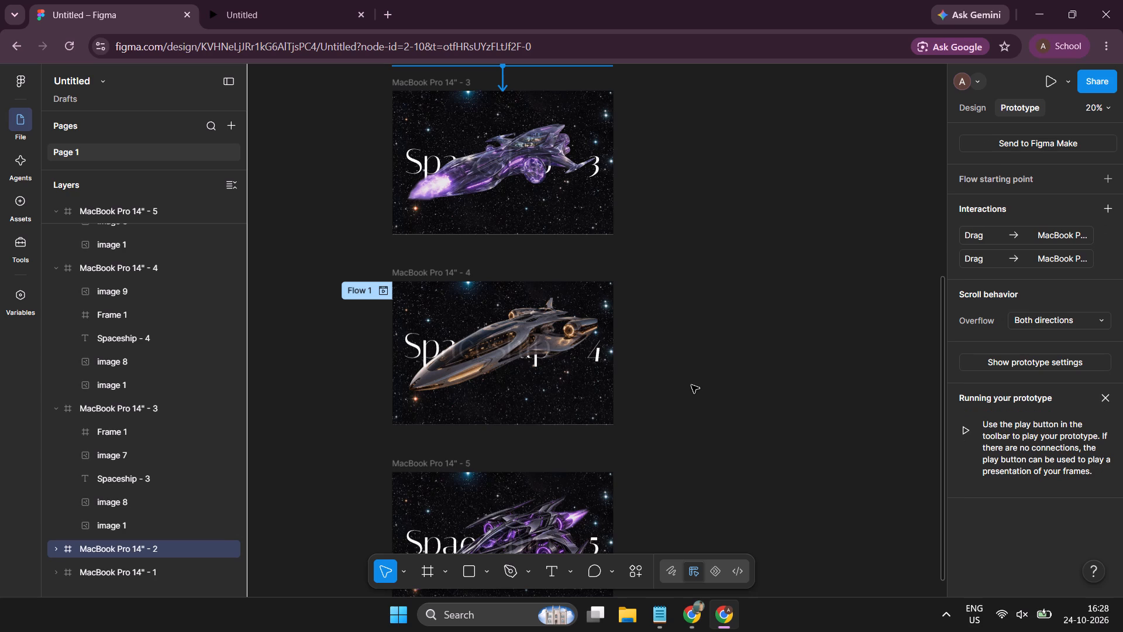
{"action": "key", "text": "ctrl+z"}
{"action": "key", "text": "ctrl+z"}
Keep undoing the earlier image connection edits in slides 2 to 4, back past the Flow 1 starting point on MacBook Pro 14" - 4.
{"action": "scroll", "coordinate": [691, 385], "scroll_direction": "up", "scroll_amount": 3}
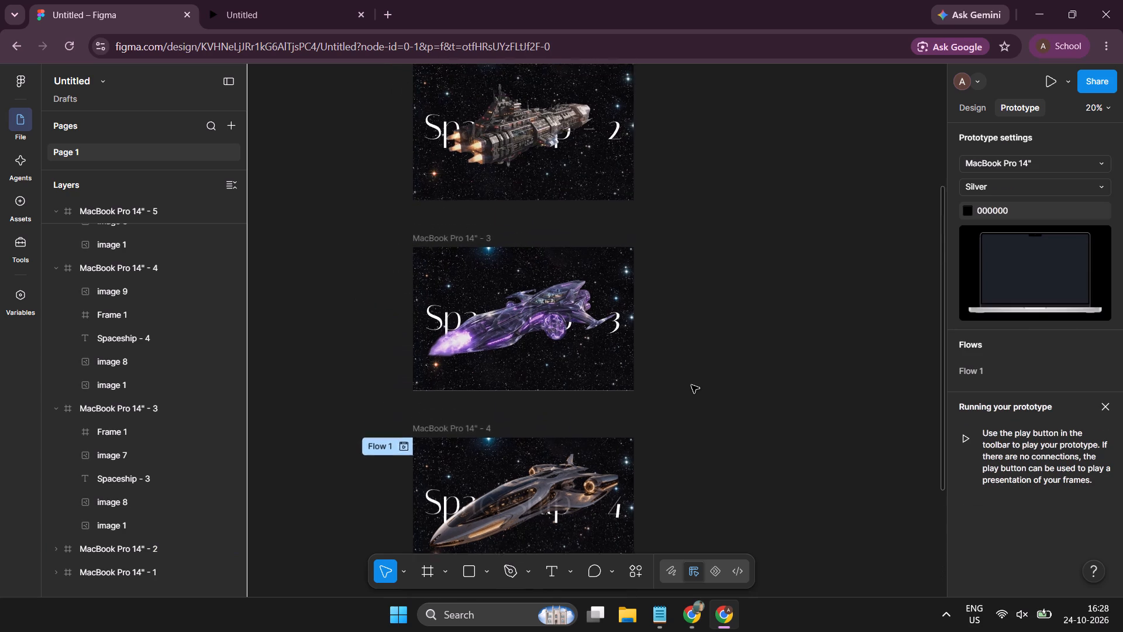
{"action": "scroll", "coordinate": [691, 385], "scroll_direction": "up", "scroll_amount": 3}
{"action": "key", "text": "ctrl+z"}
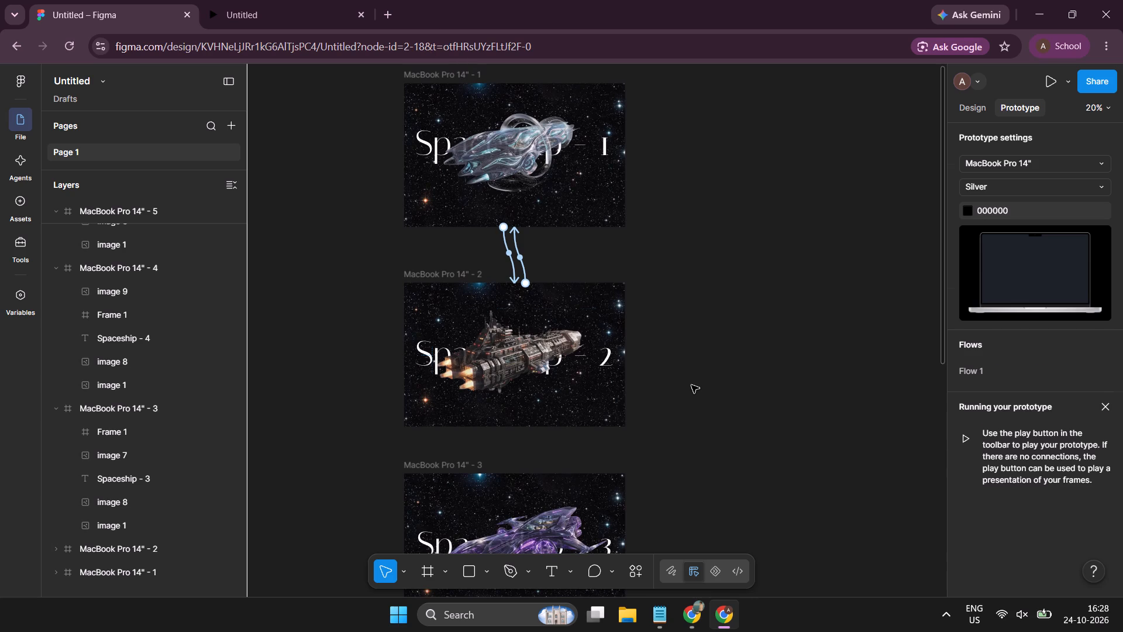
{"action": "key", "text": "ctrl+z"}
{"action": "key", "text": "ctrl+z"}
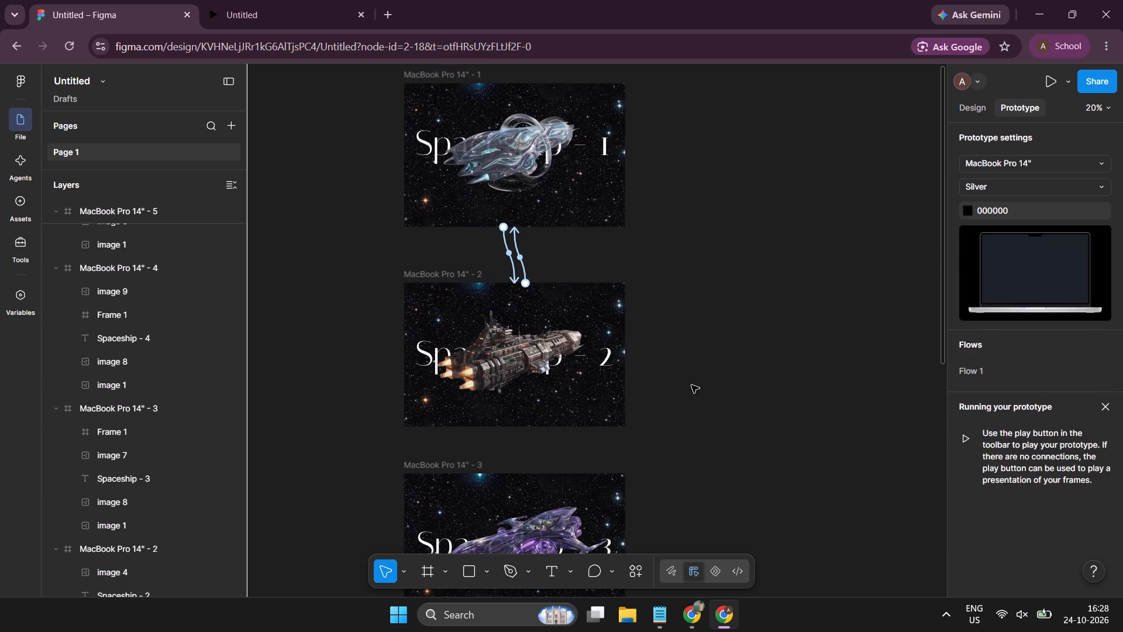
{"action": "key", "text": "ctrl+z"}
{"action": "key", "text": "ctrl+z"}
{"action": "key", "text": "ctrl+z"}
{"action": "key", "text": "ctrl+z"}
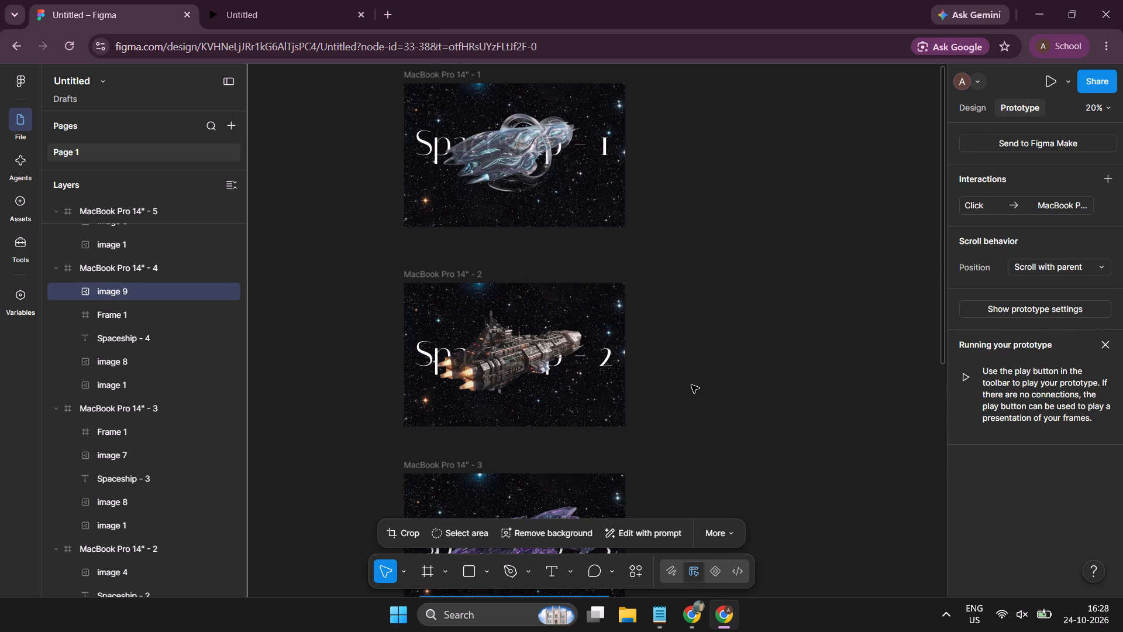
{"action": "key", "text": "ctrl+z"}
{"action": "key", "text": "ctrl+z"}
{"action": "key", "text": "ctrl+z"}
{"action": "key", "text": "ctrl+z"}
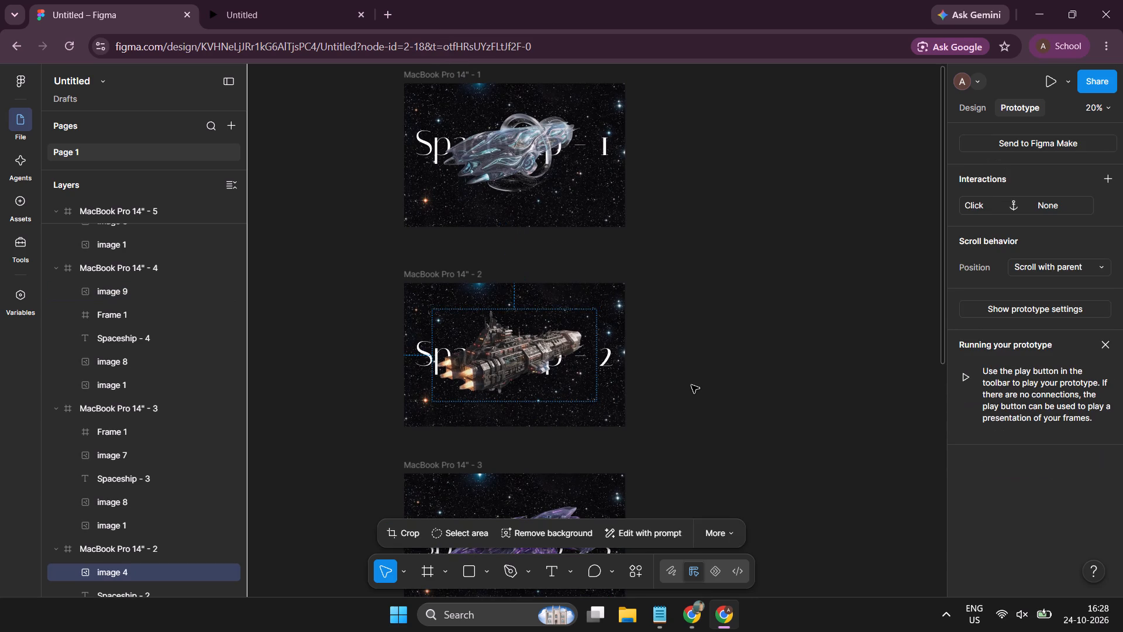
{"action": "key", "text": "ctrl+z"}
{"action": "key", "text": "ctrl+z"}
{"action": "key", "text": "ctrl+z"}
{"action": "key", "text": "ctrl+z"}
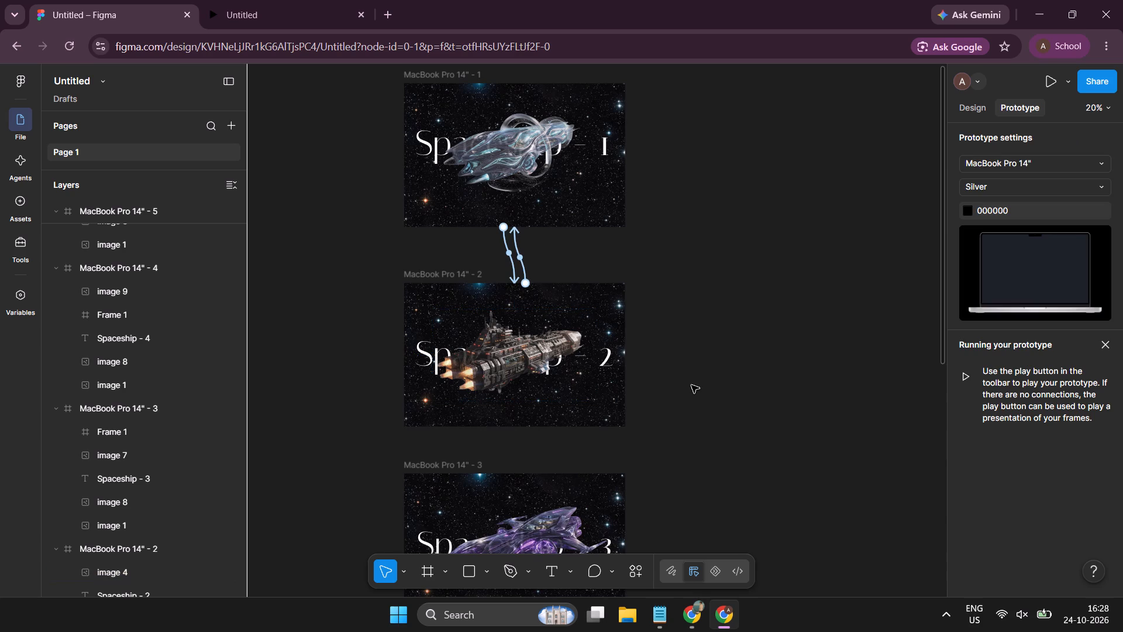
{"action": "key", "text": "ctrl+z"}
{"action": "key", "text": "ctrl+z"}
{"action": "key", "text": "ctrl+z"}
{"action": "key", "text": "ctrl+z"}
{"action": "key", "text": "ctrl+z"}
{"action": "key", "text": "ctrl+z"}
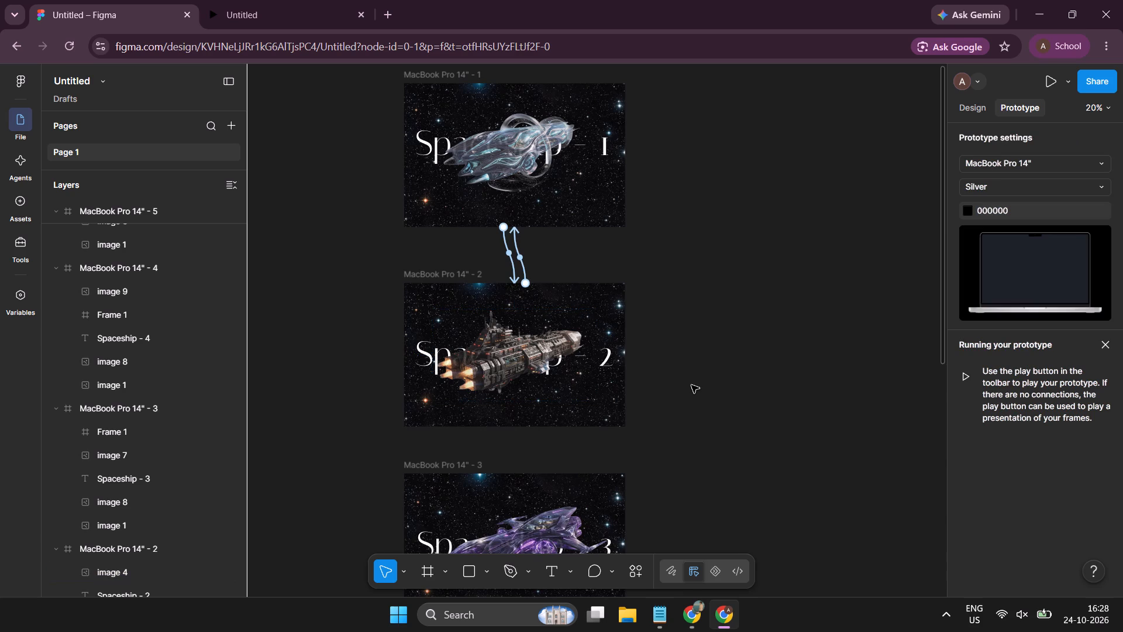
{"action": "scroll", "coordinate": [691, 385], "scroll_direction": "down", "scroll_amount": 3}
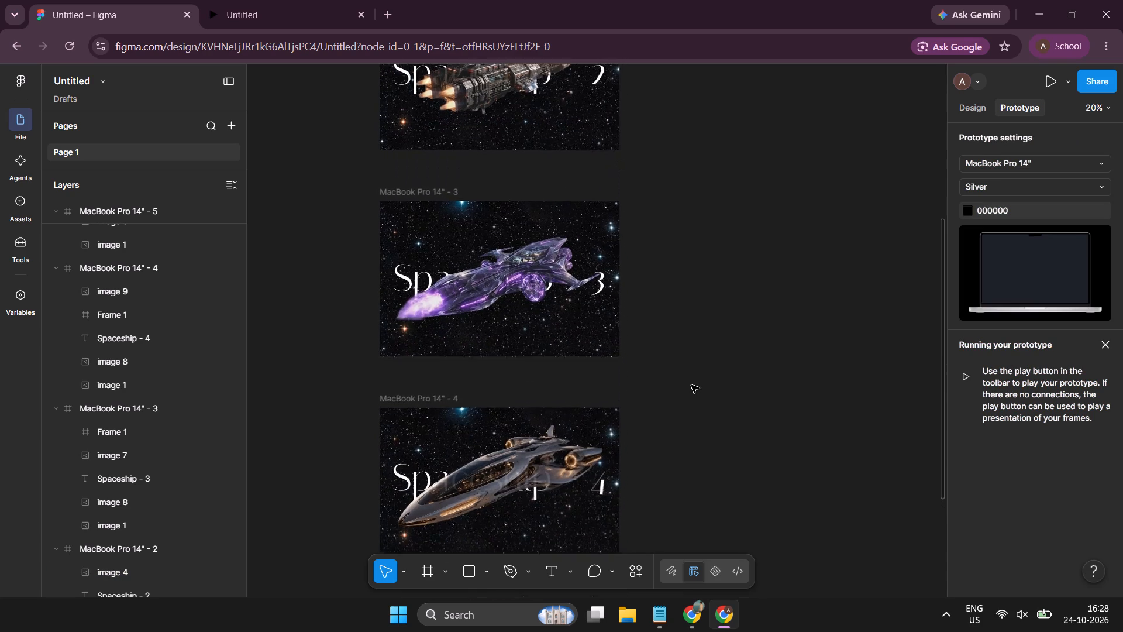
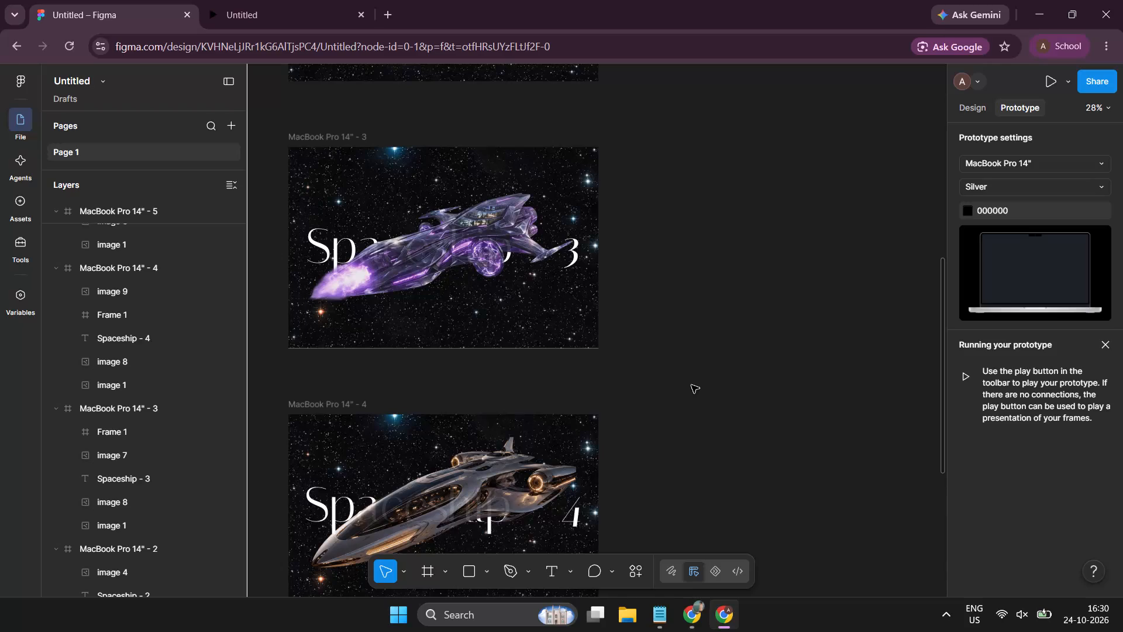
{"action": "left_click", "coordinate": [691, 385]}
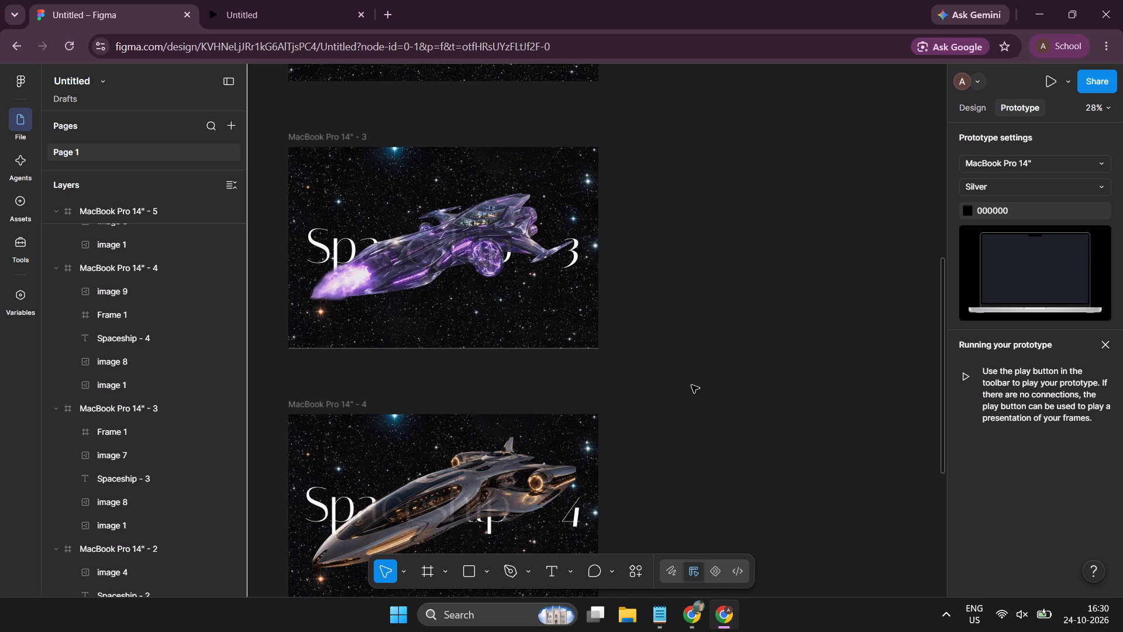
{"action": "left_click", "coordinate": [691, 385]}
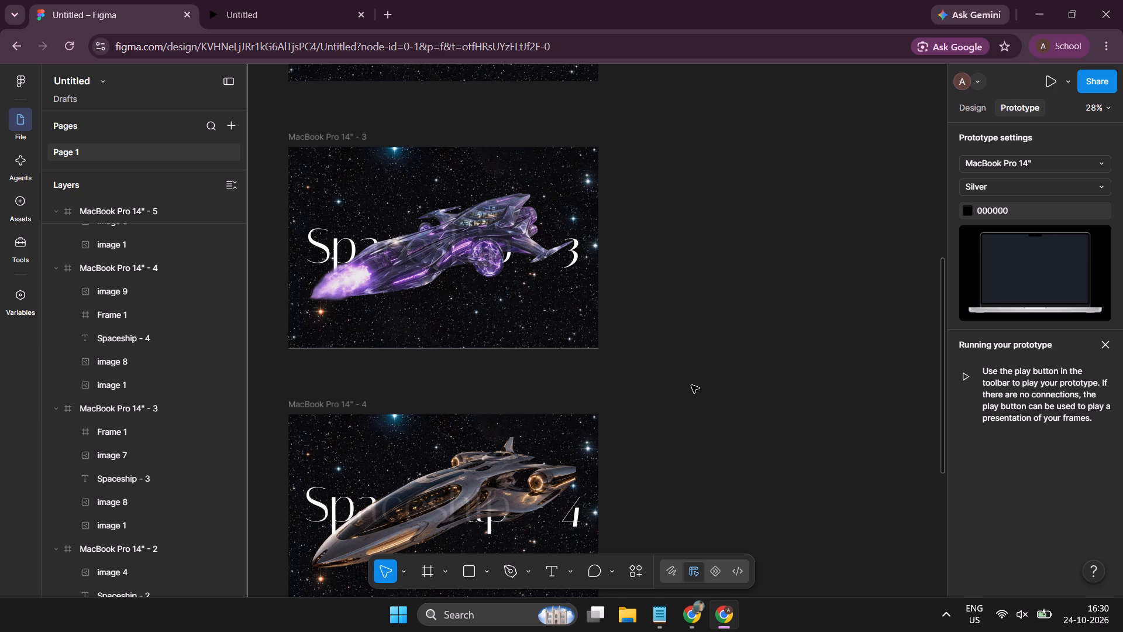
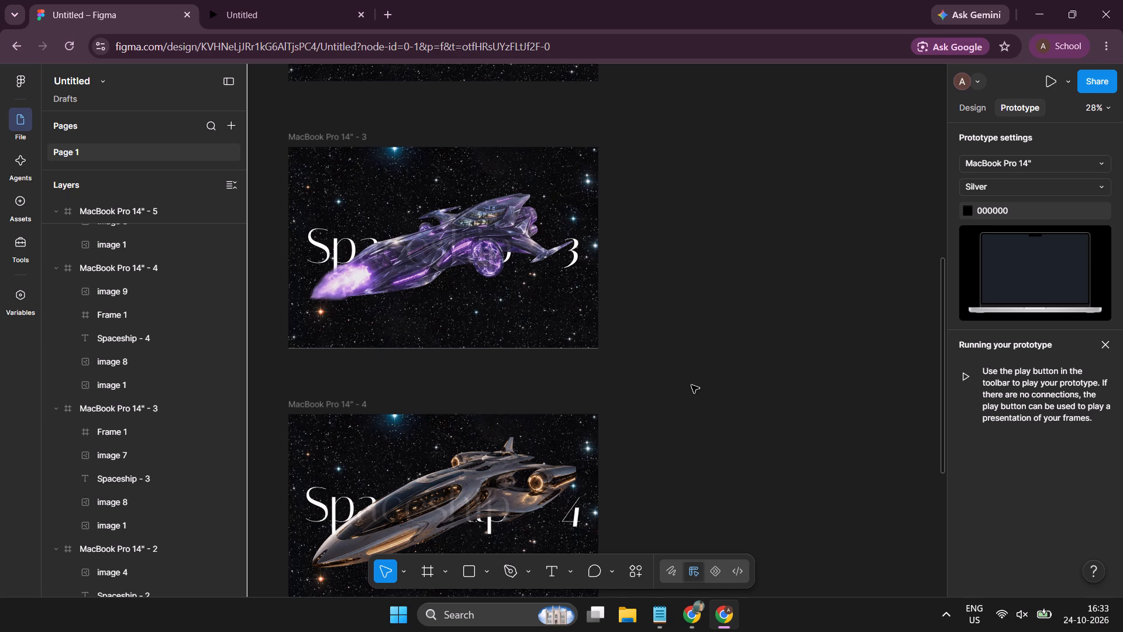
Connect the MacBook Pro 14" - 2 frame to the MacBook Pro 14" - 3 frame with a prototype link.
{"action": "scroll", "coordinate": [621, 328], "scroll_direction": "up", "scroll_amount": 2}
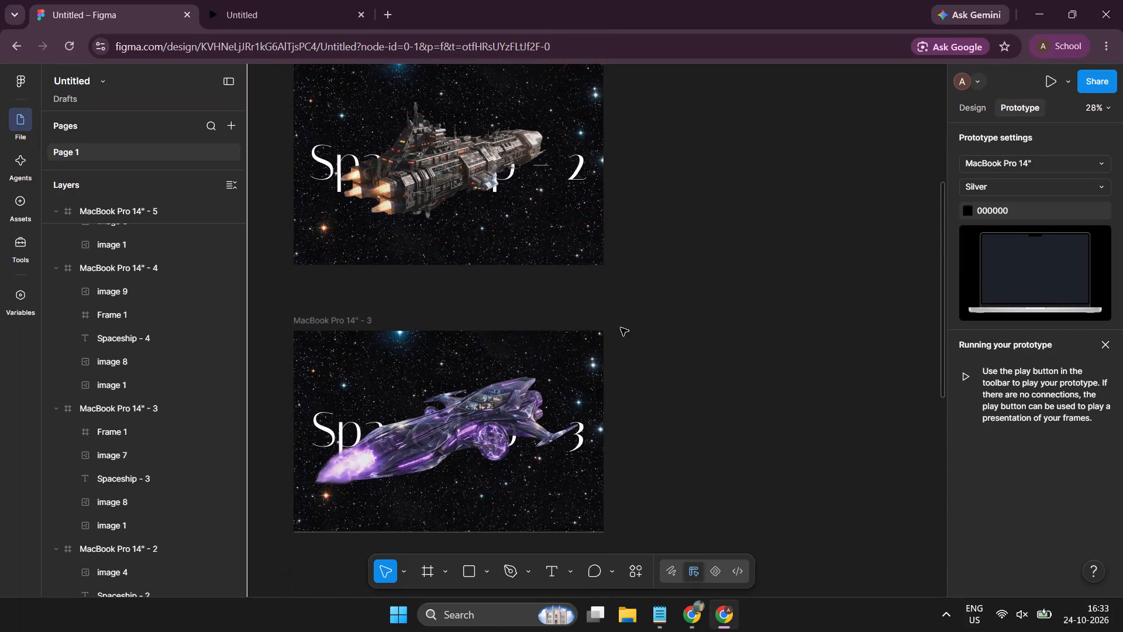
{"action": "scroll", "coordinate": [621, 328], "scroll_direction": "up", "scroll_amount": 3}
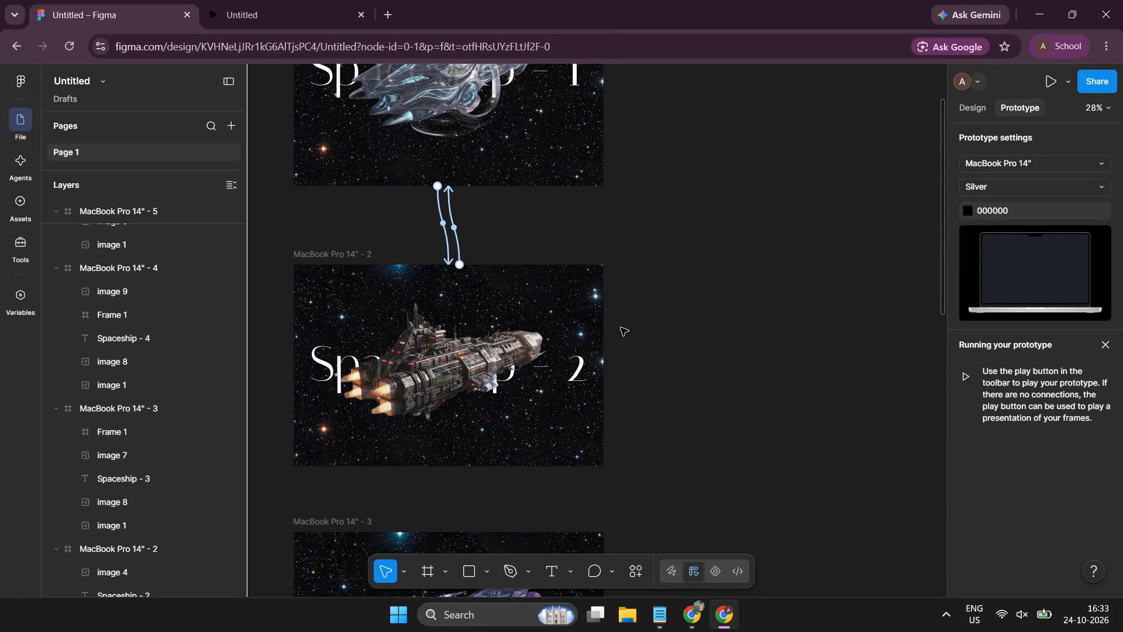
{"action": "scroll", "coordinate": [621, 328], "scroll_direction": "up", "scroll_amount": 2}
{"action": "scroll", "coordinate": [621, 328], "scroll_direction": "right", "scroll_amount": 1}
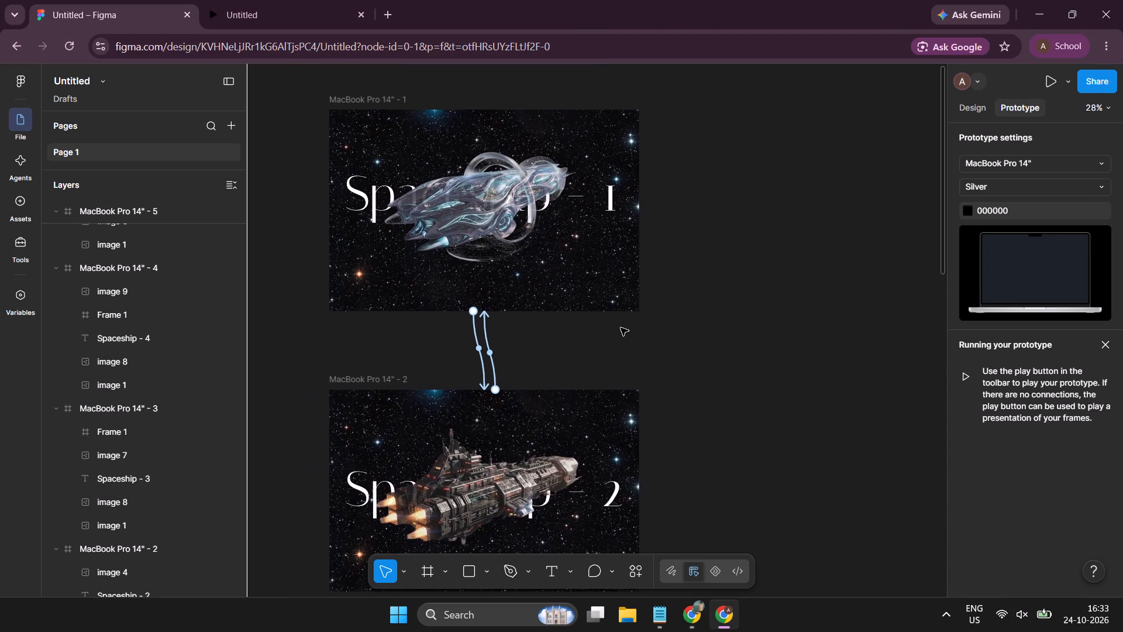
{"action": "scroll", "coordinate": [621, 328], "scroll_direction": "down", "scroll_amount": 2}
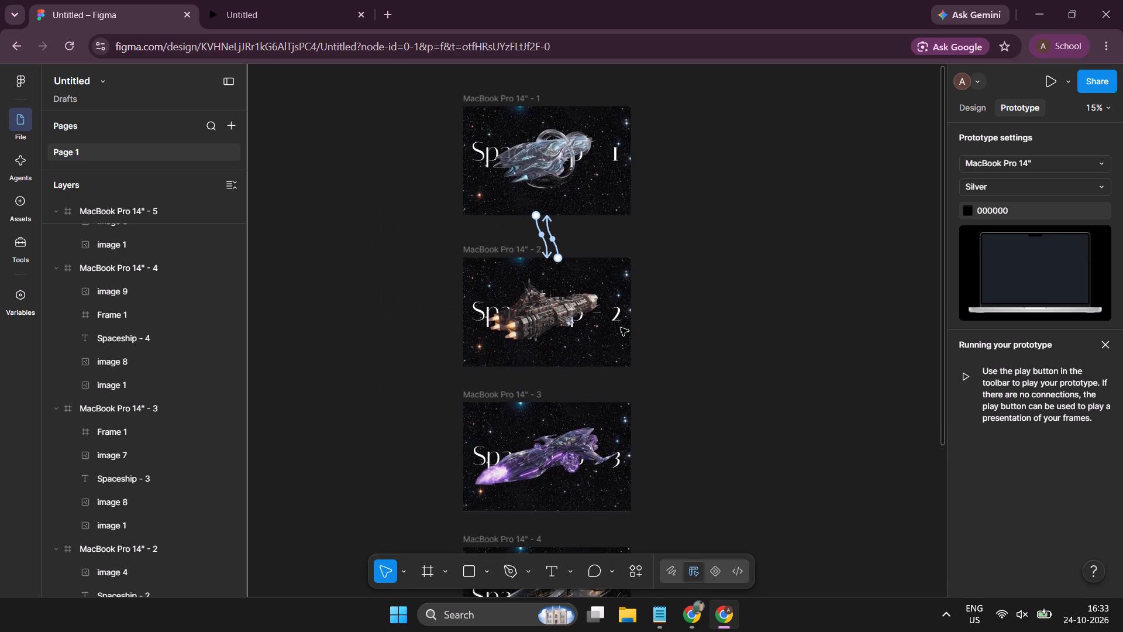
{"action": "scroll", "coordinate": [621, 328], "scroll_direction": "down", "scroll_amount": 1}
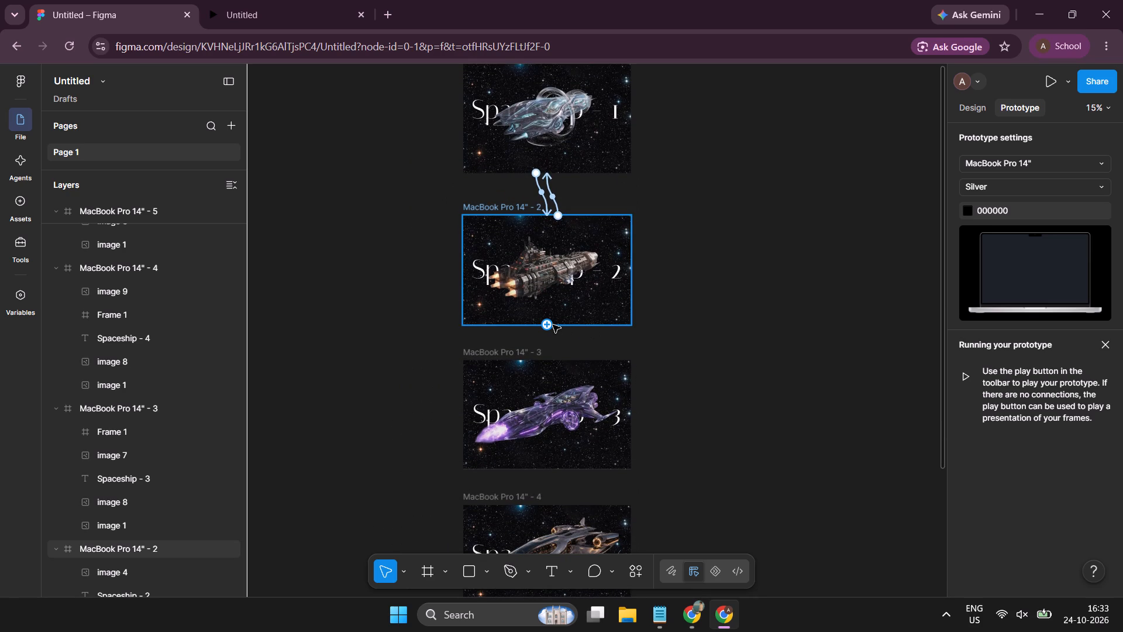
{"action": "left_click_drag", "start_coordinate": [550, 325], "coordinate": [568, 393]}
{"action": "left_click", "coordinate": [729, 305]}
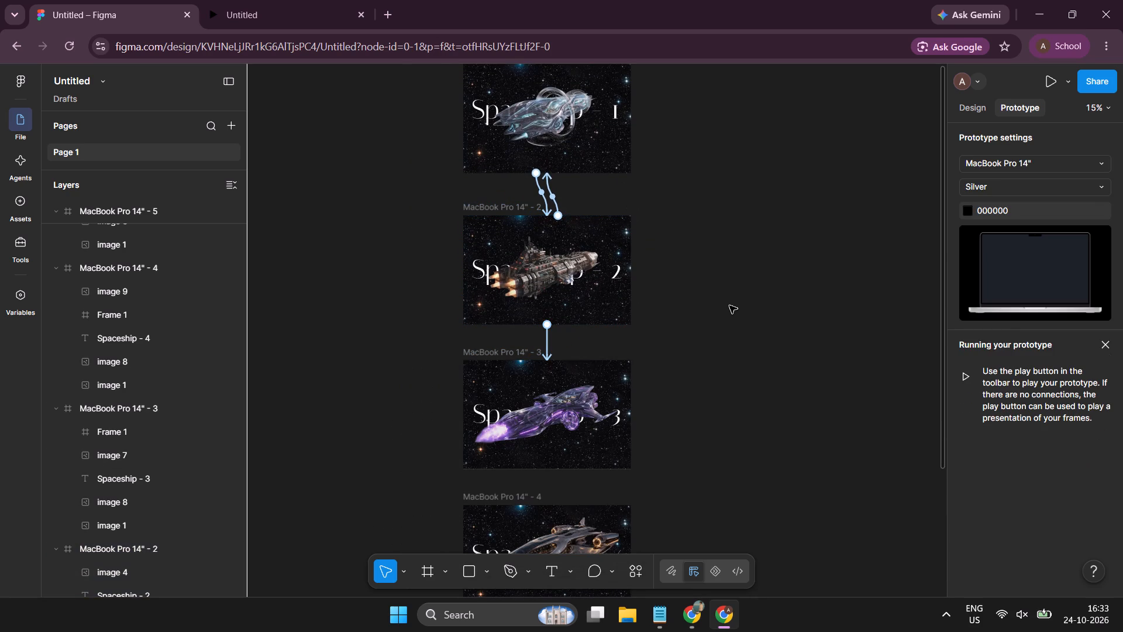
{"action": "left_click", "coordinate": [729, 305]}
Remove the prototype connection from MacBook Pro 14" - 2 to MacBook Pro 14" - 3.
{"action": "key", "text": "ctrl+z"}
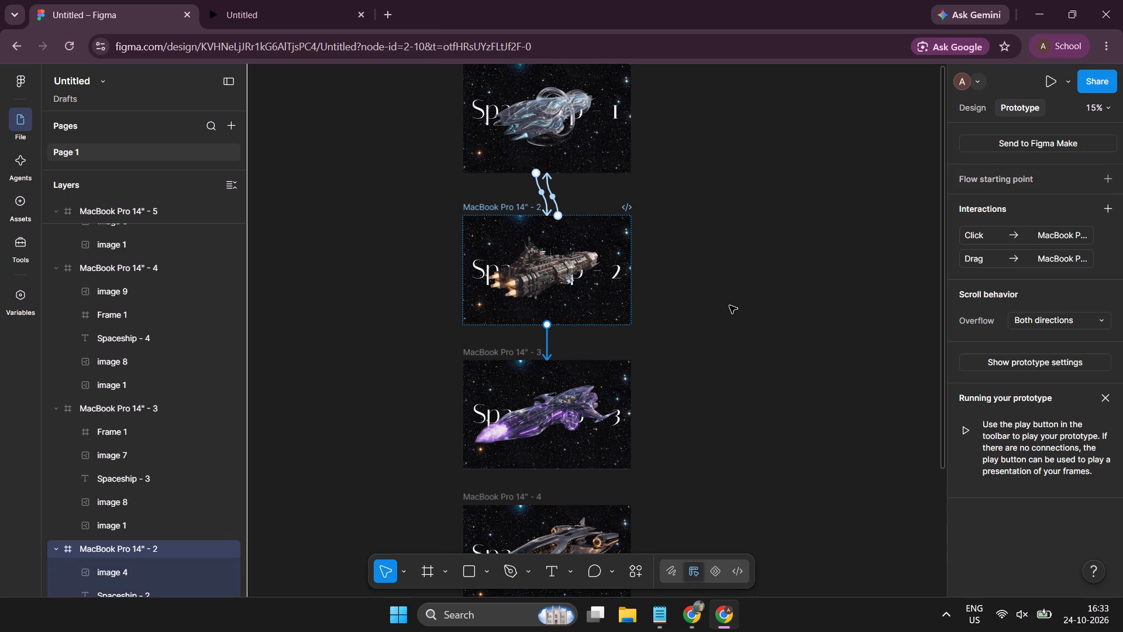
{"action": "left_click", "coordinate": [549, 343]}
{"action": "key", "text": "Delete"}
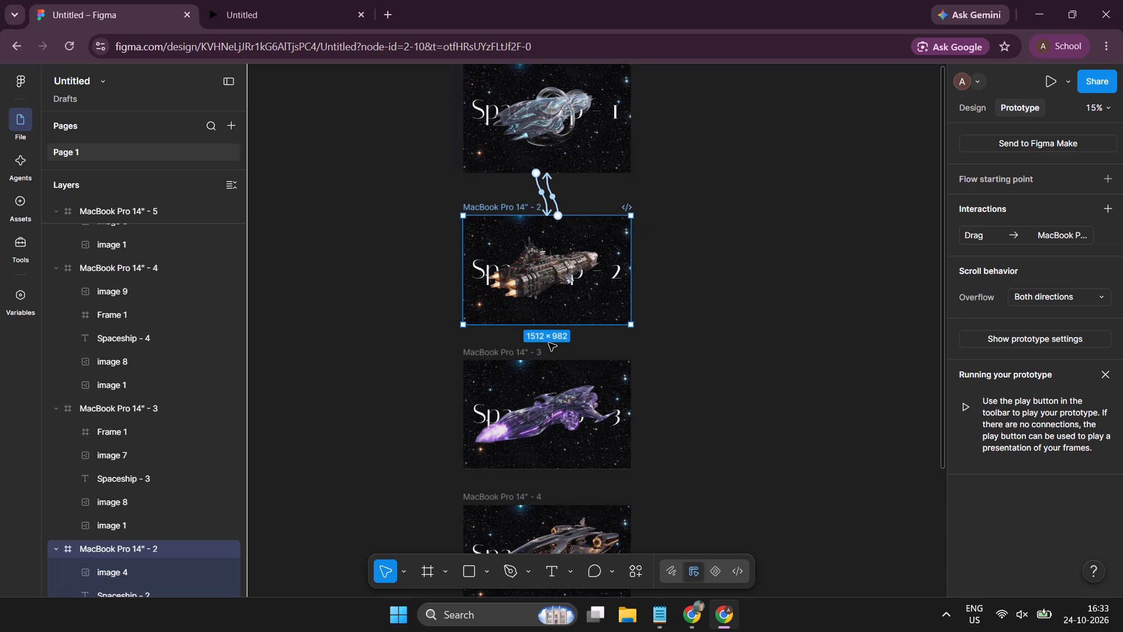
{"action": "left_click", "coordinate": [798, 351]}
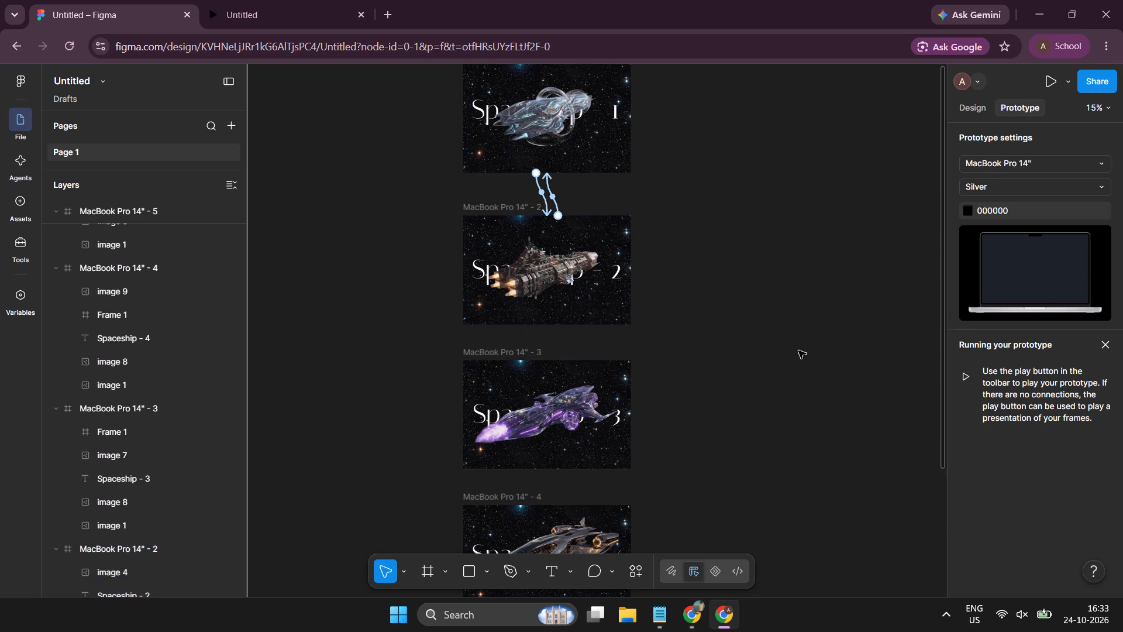
Delete both On drag connections between the MacBook Pro 14" - 1 and MacBook Pro 14" - 2 frames.
{"action": "scroll", "coordinate": [798, 351], "scroll_direction": "down", "scroll_amount": 1}
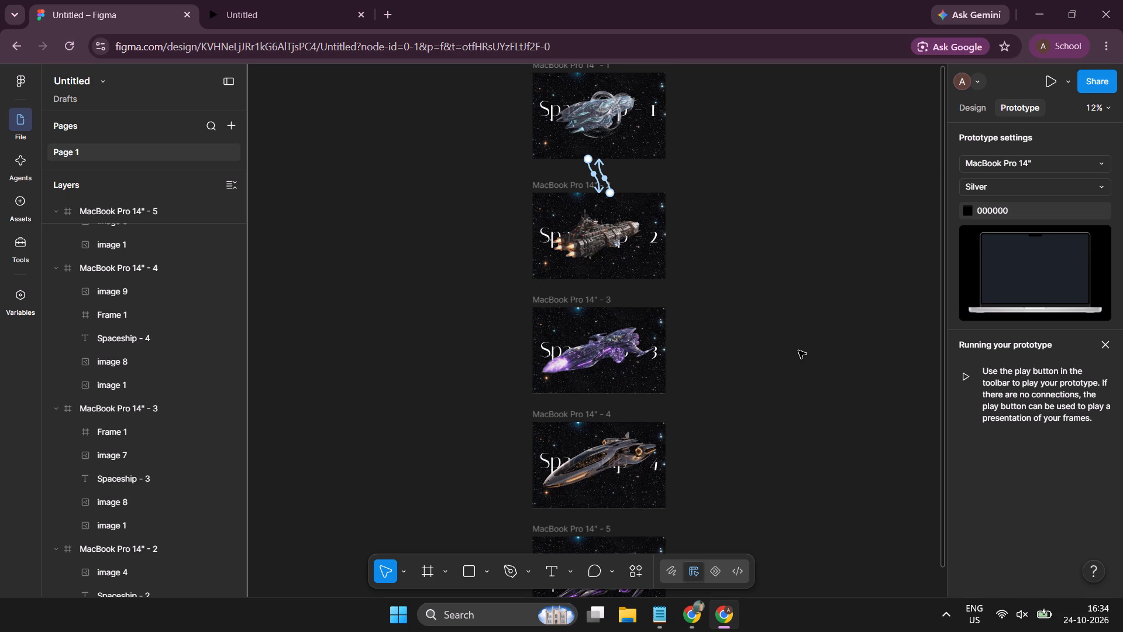
{"action": "scroll", "coordinate": [798, 351], "scroll_direction": "up", "scroll_amount": 1}
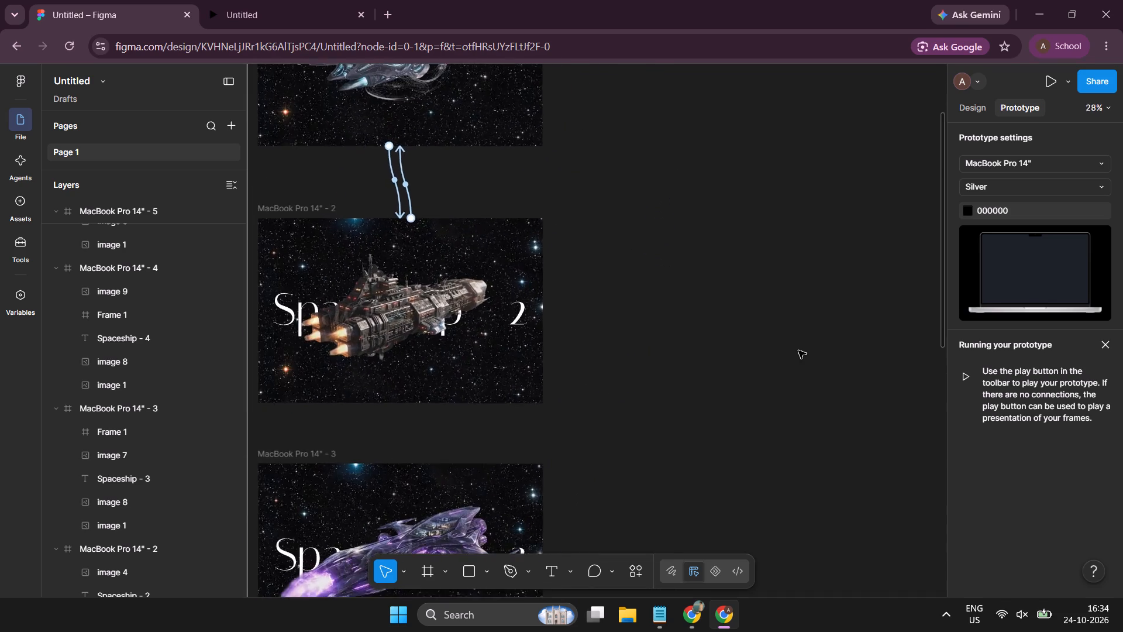
{"action": "scroll", "coordinate": [798, 351], "scroll_direction": "right", "scroll_amount": 2}
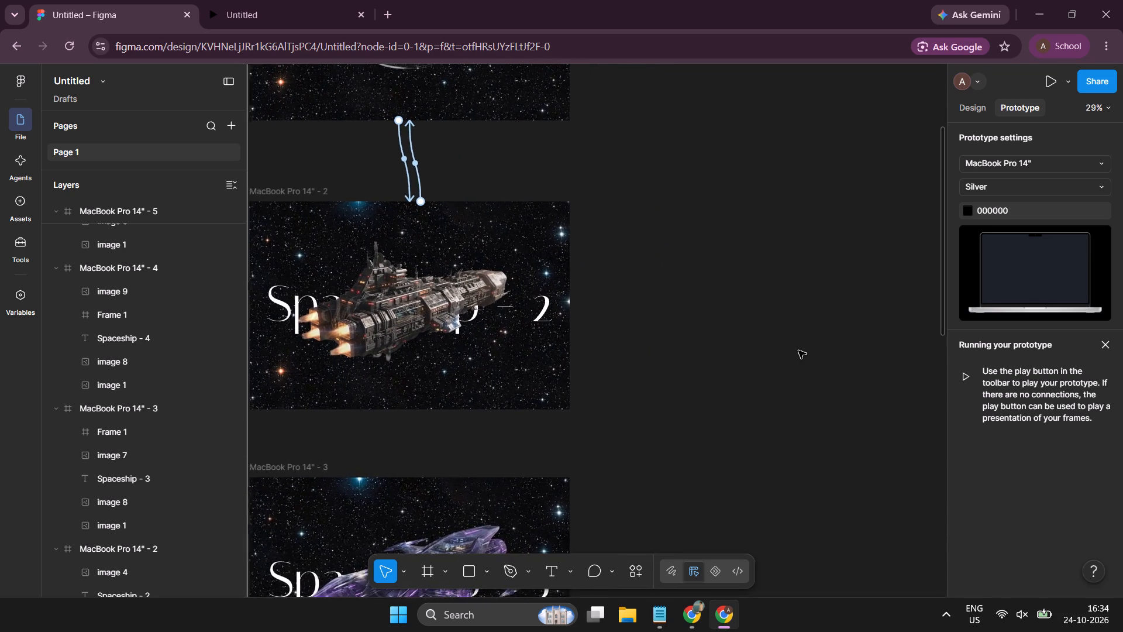
{"action": "scroll", "coordinate": [798, 351], "scroll_direction": "right", "scroll_amount": 1}
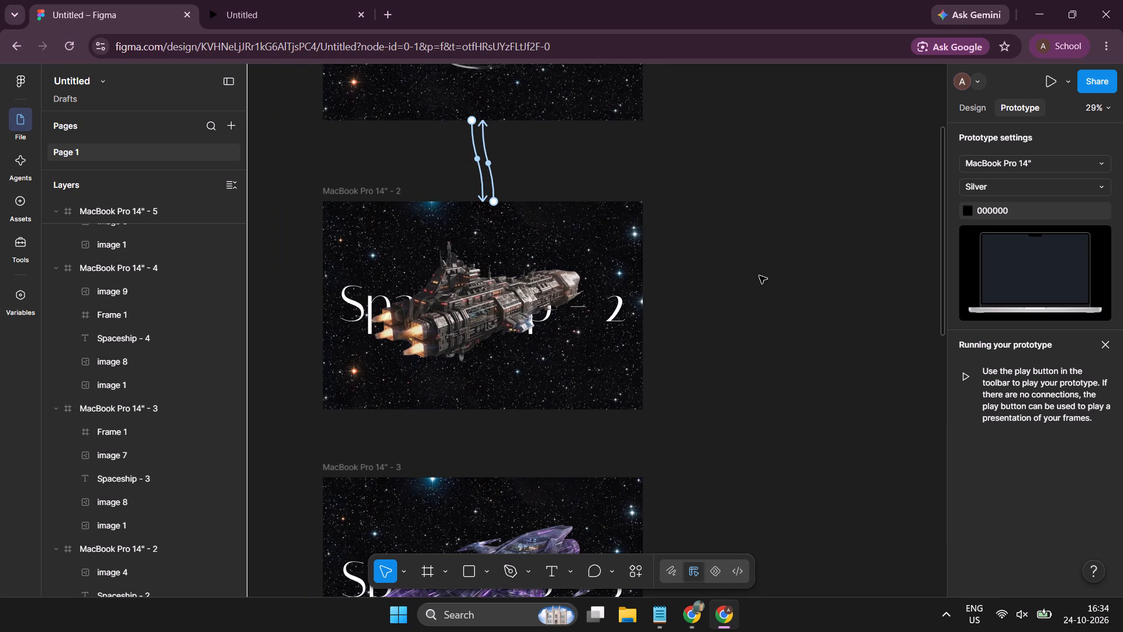
{"action": "scroll", "coordinate": [759, 276], "scroll_direction": "up", "scroll_amount": 2}
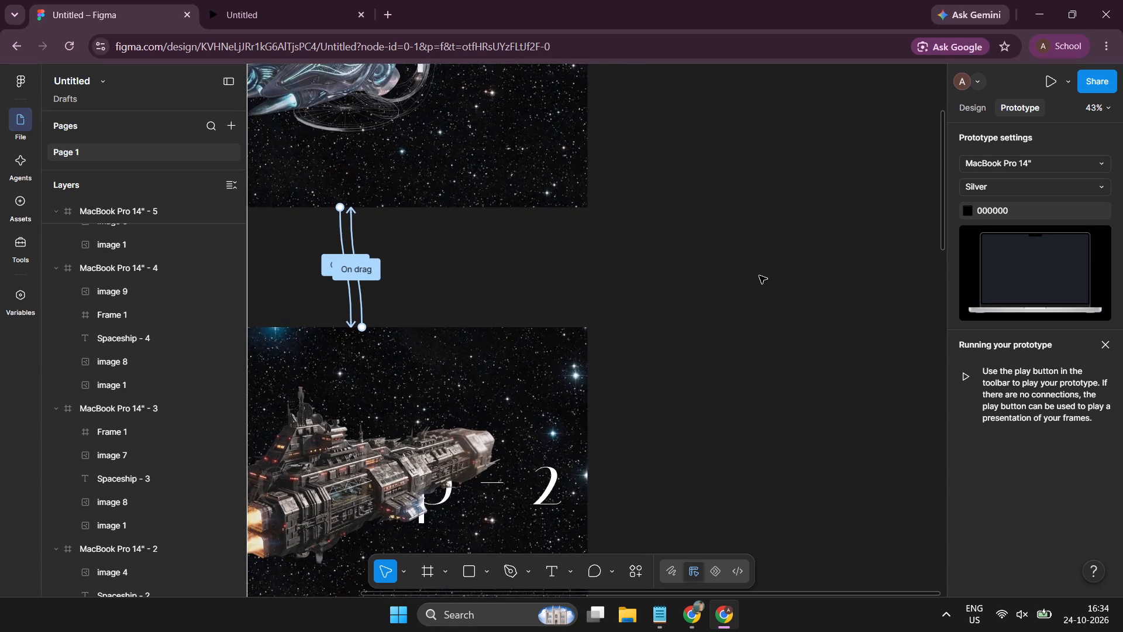
{"action": "scroll", "coordinate": [759, 276], "scroll_direction": "up", "scroll_amount": 1}
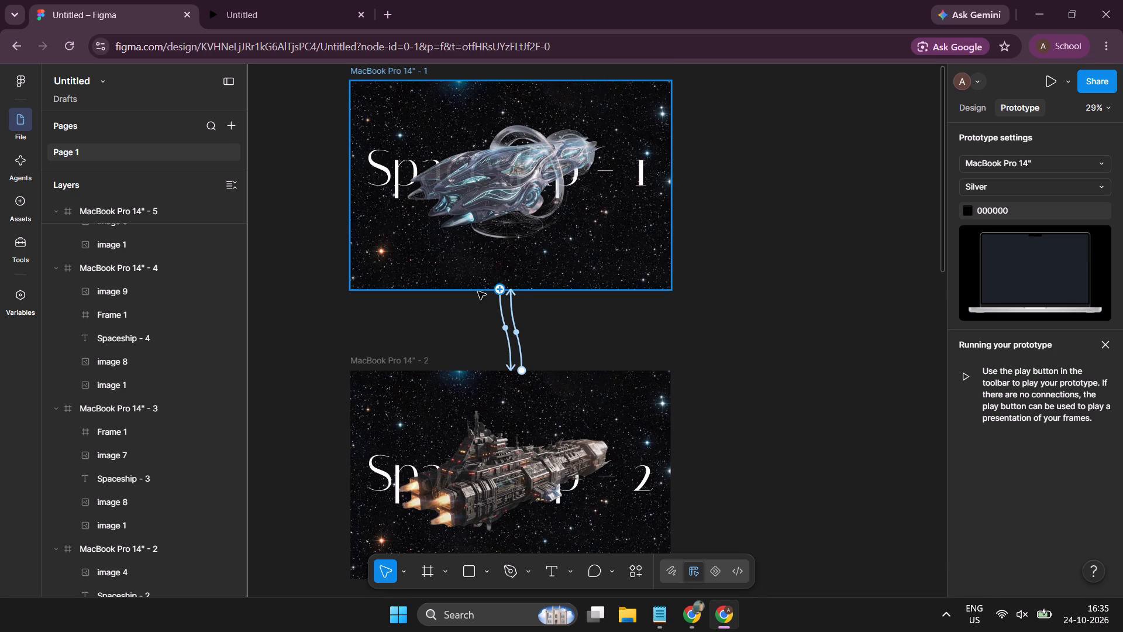
{"action": "left_click", "coordinate": [501, 320]}
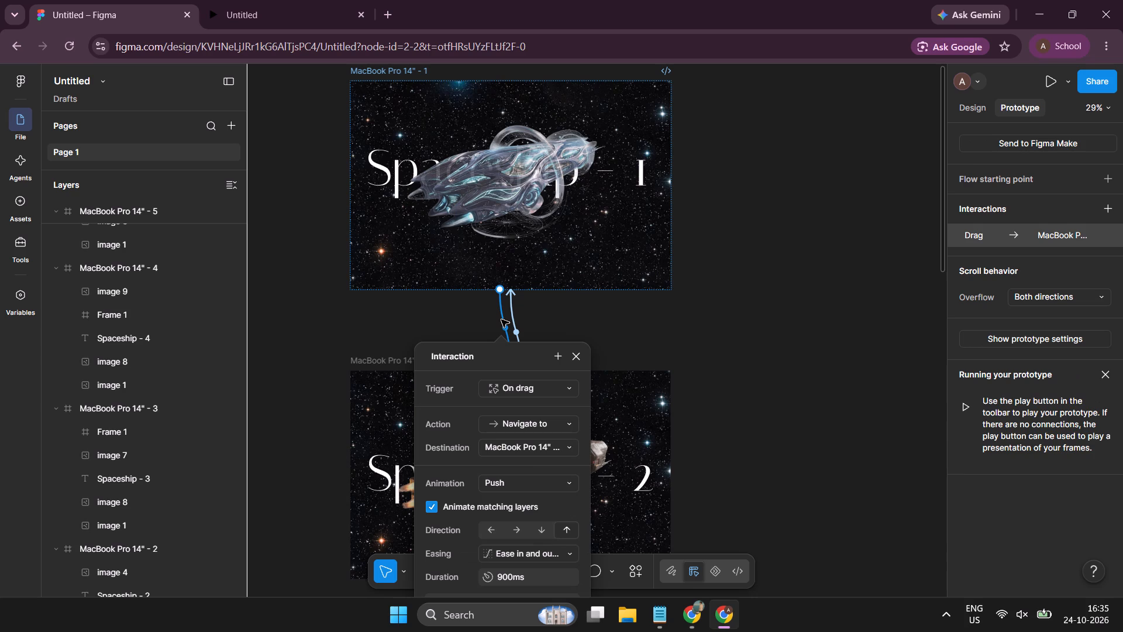
{"action": "left_click", "coordinate": [588, 335]}
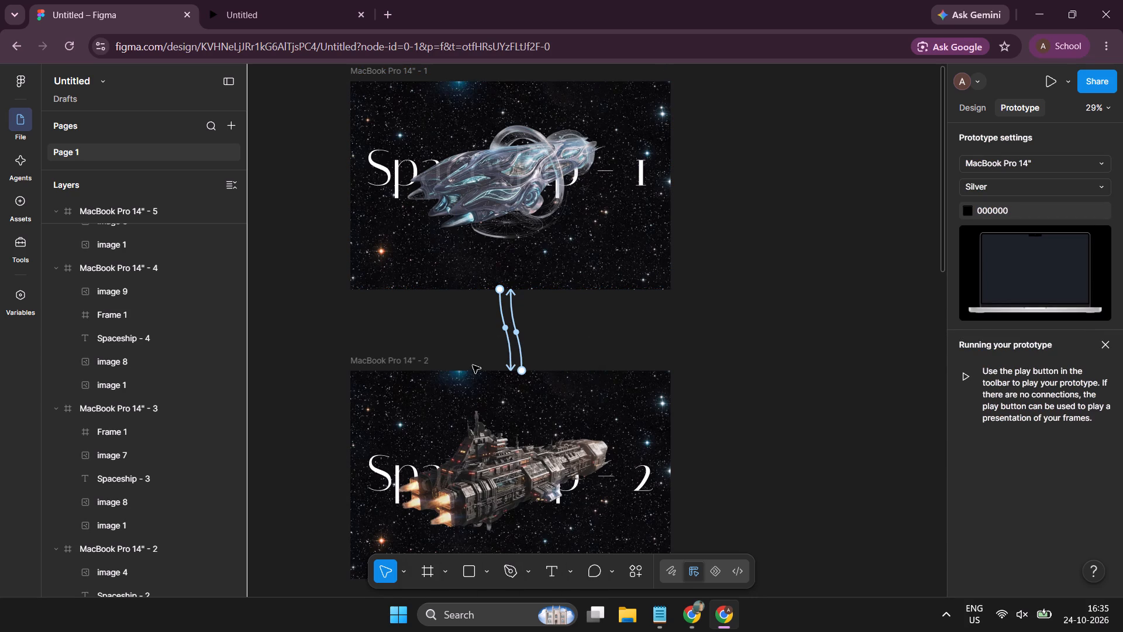
{"action": "left_click", "coordinate": [500, 312]}
{"action": "key", "text": "Delete"}
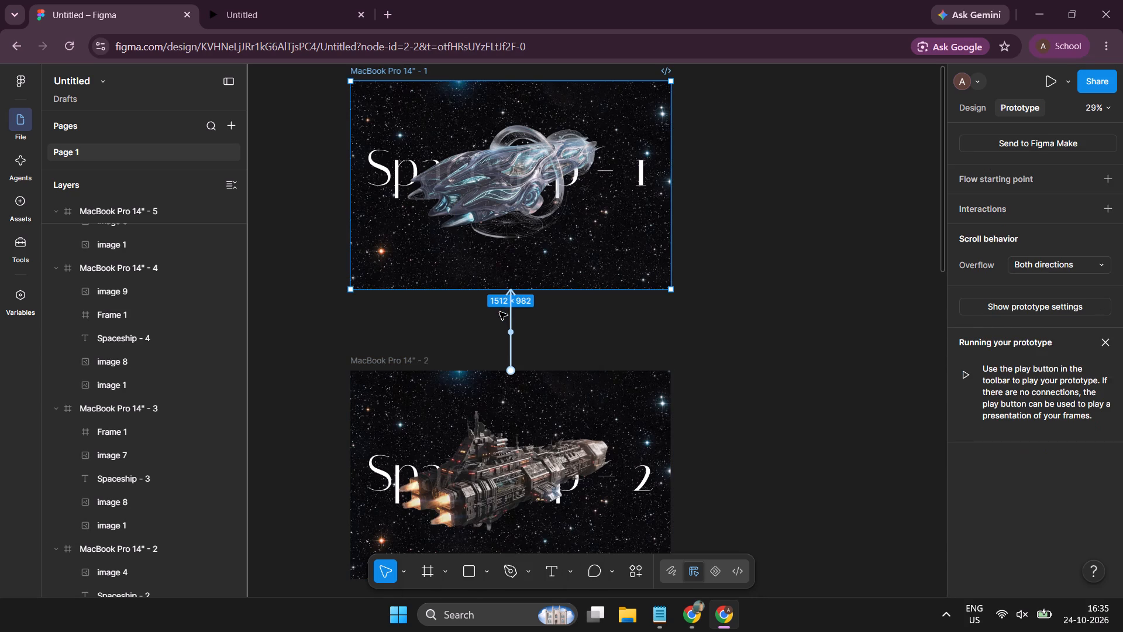
{"action": "left_click", "coordinate": [514, 331]}
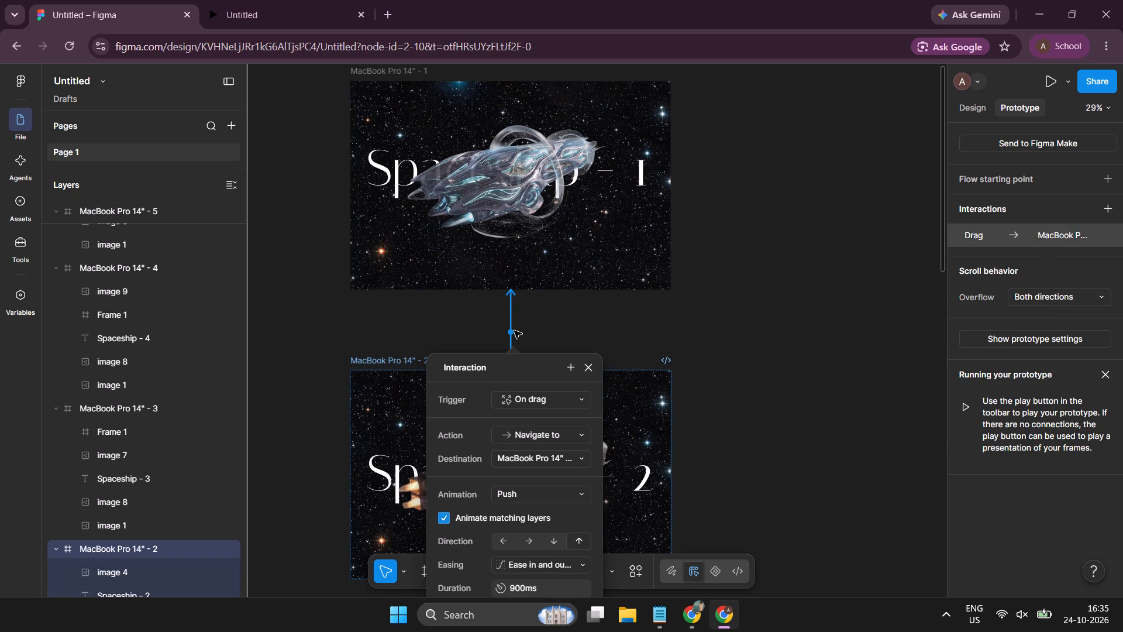
{"action": "key", "text": "Delete"}
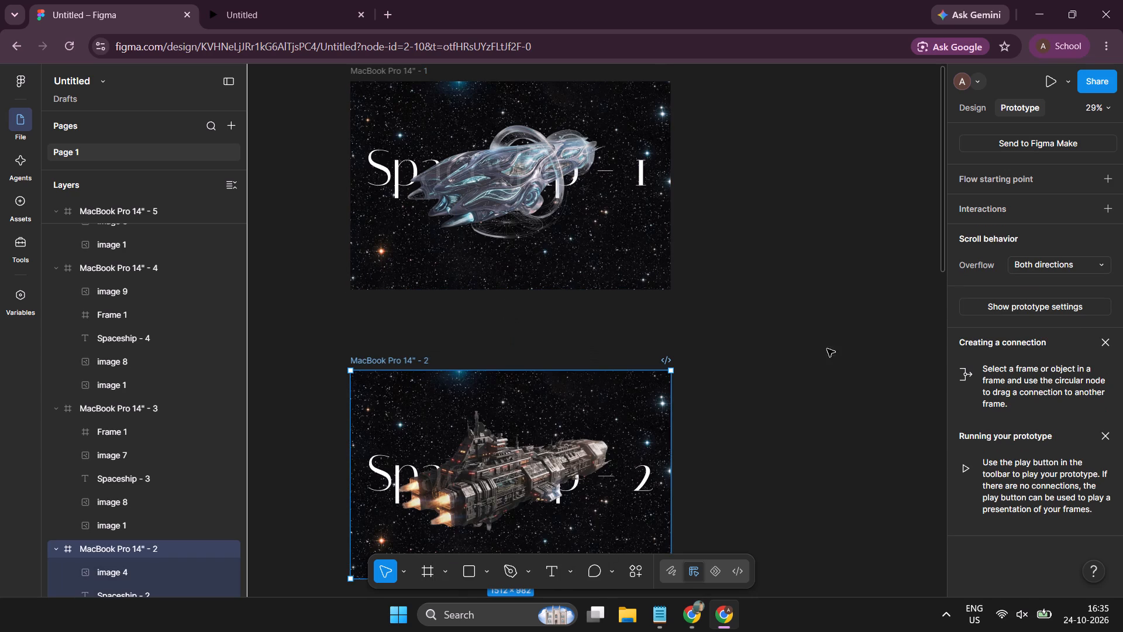
{"action": "left_click", "coordinate": [877, 349]}
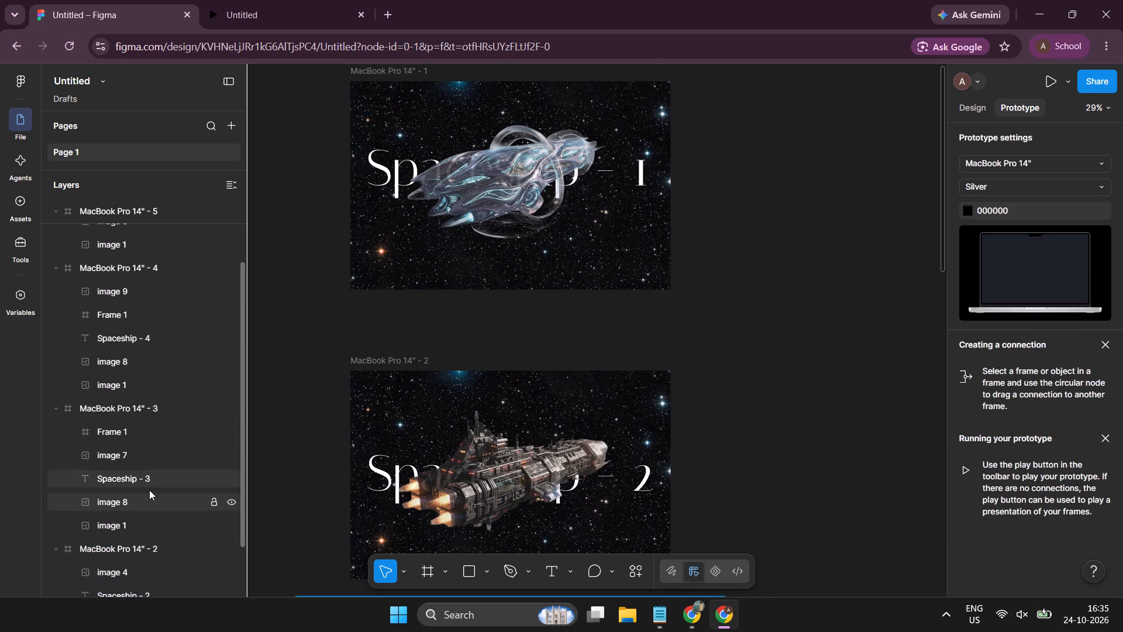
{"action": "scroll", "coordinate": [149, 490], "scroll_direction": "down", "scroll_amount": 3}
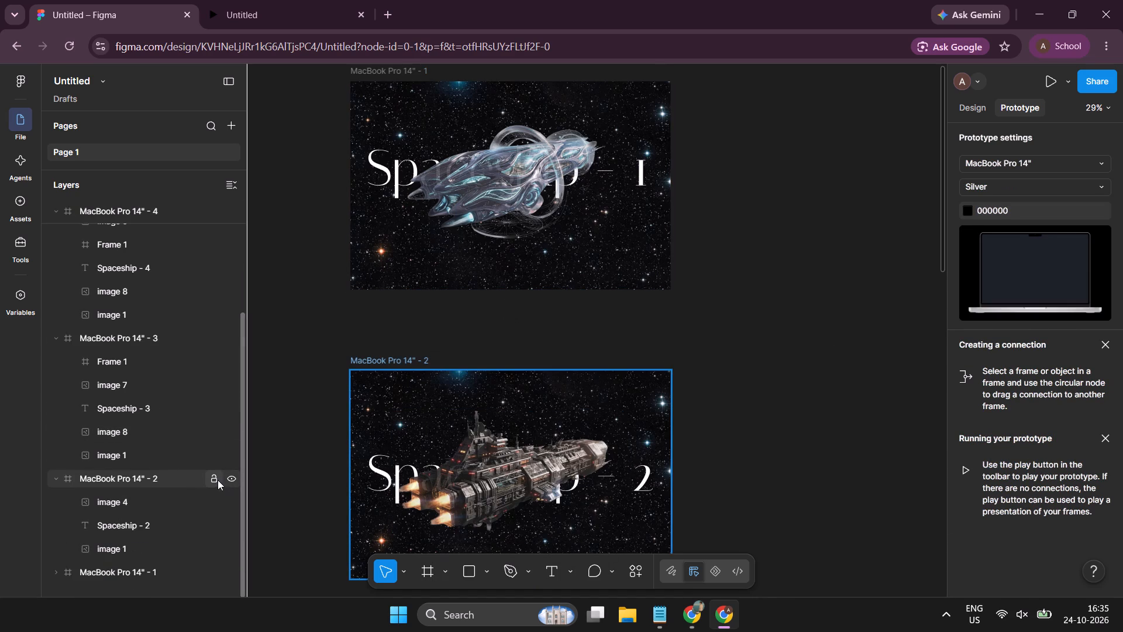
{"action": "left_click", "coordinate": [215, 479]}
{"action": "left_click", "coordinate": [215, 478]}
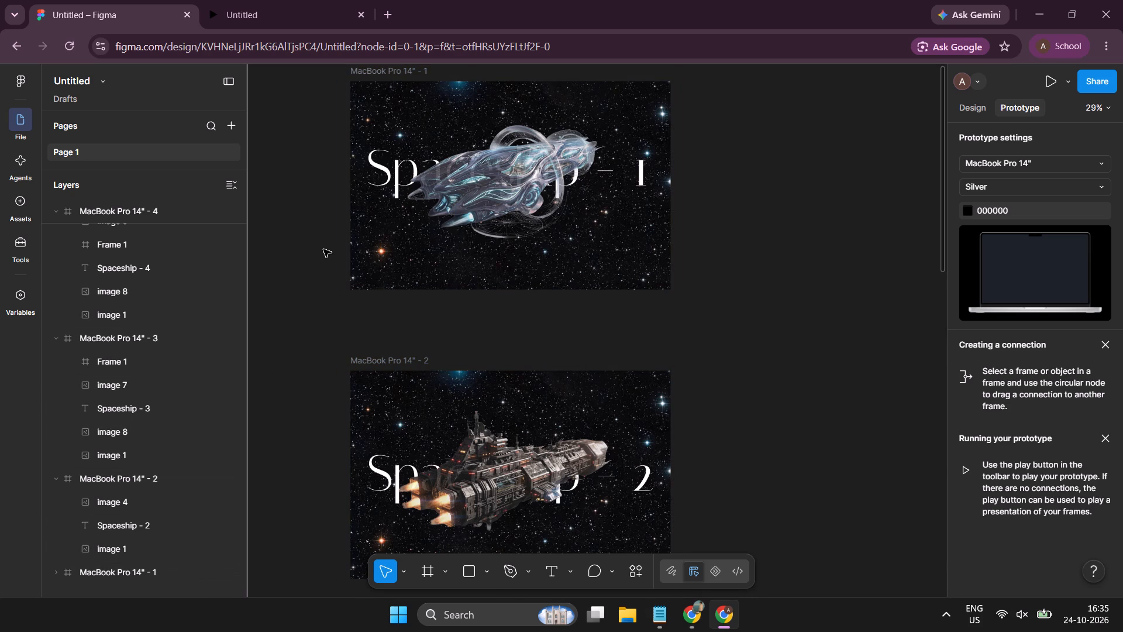
Connect the spaceship image in MacBook Pro 14" - 1 to the MacBook Pro 14" - 2 frame, with an On drag trigger and Push animation.
{"action": "left_click_drag", "start_coordinate": [504, 244], "coordinate": [510, 340]}
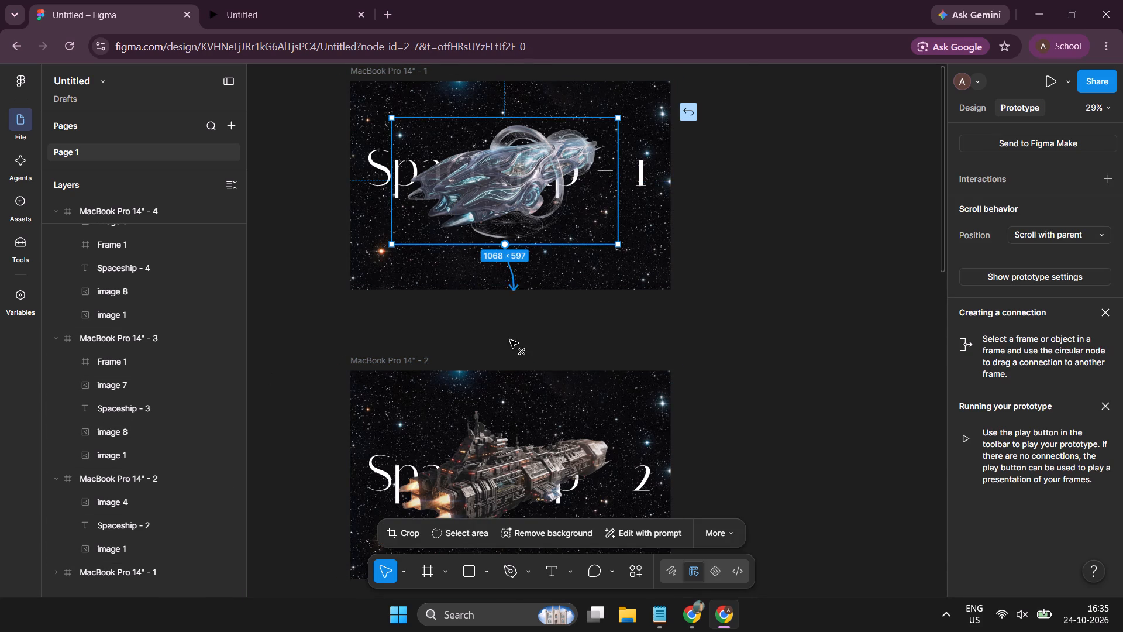
{"action": "left_click_drag", "start_coordinate": [510, 340], "coordinate": [505, 372]}
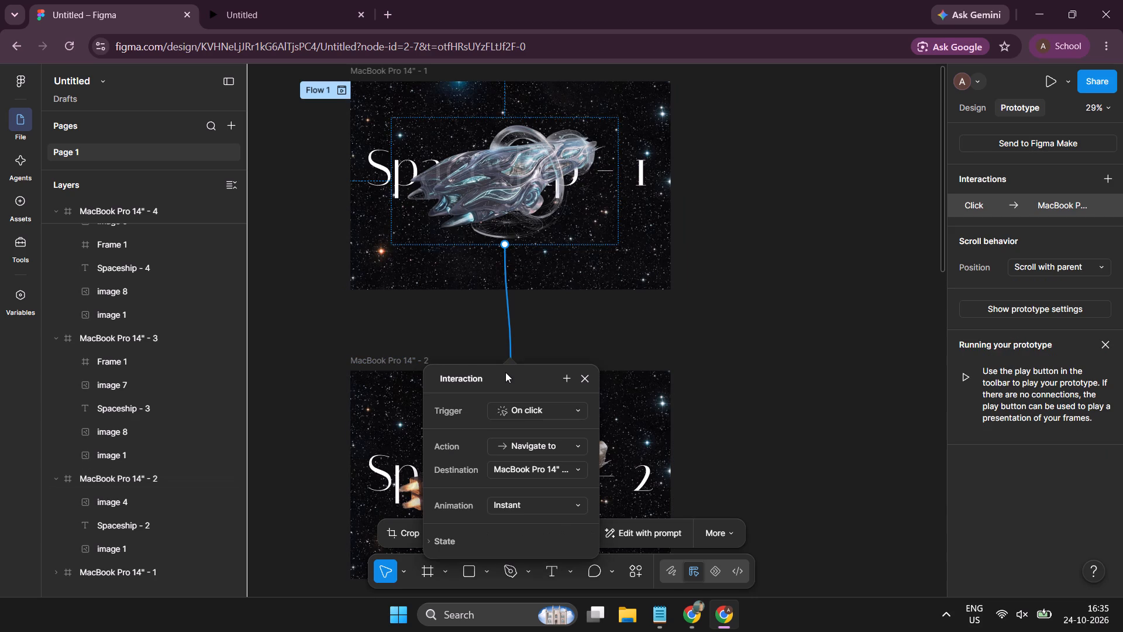
{"action": "left_click", "coordinate": [537, 408]}
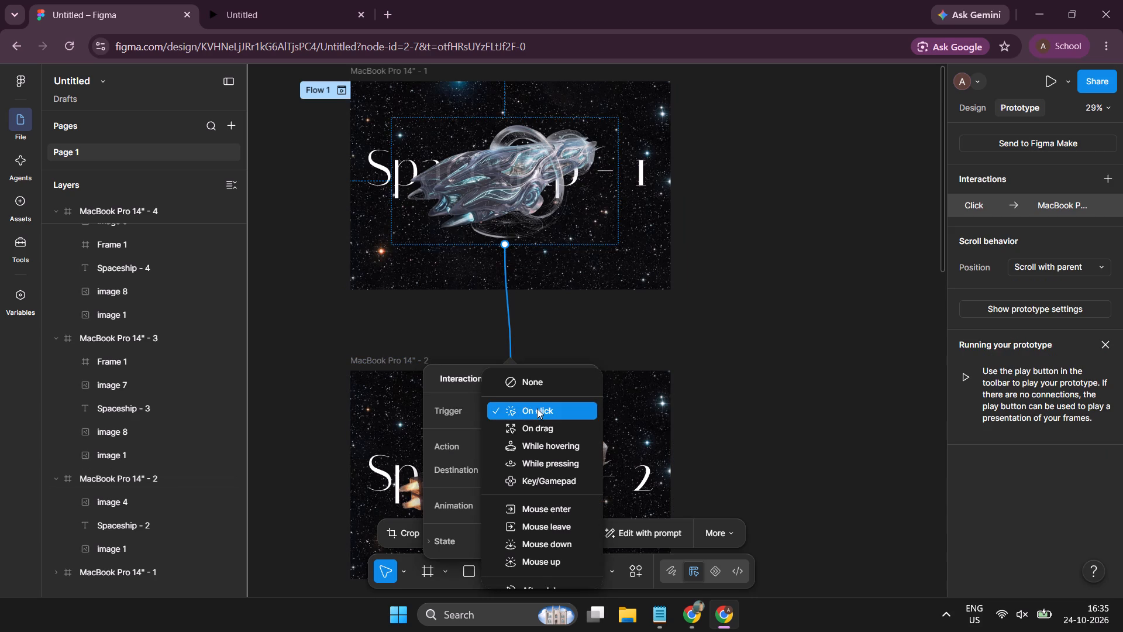
{"action": "left_click", "coordinate": [537, 422]}
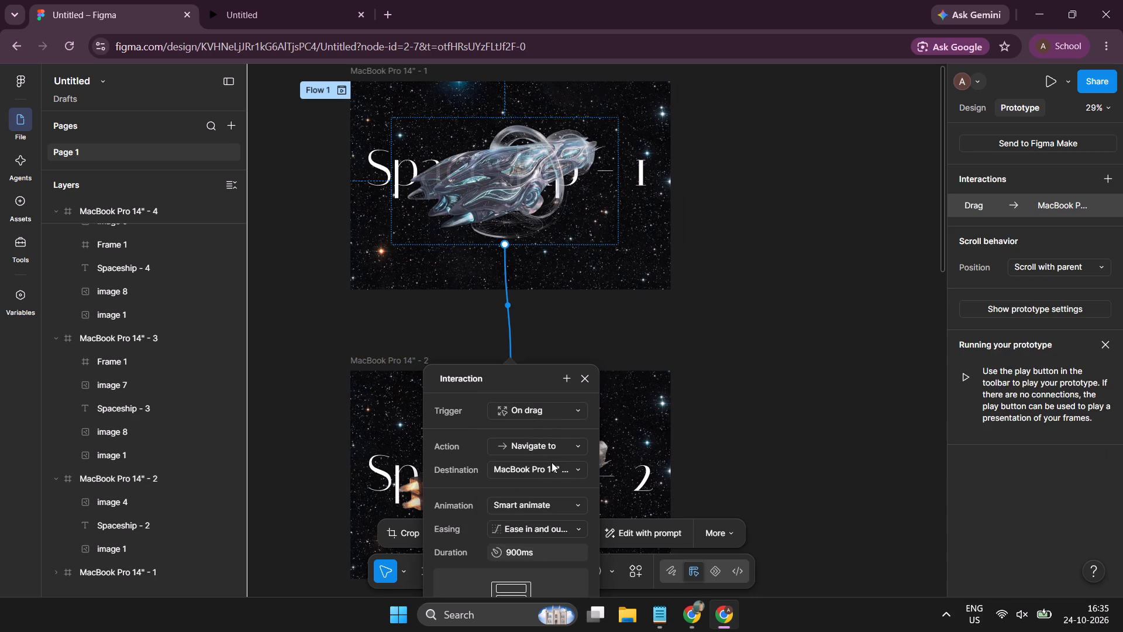
{"action": "left_click", "coordinate": [565, 502]}
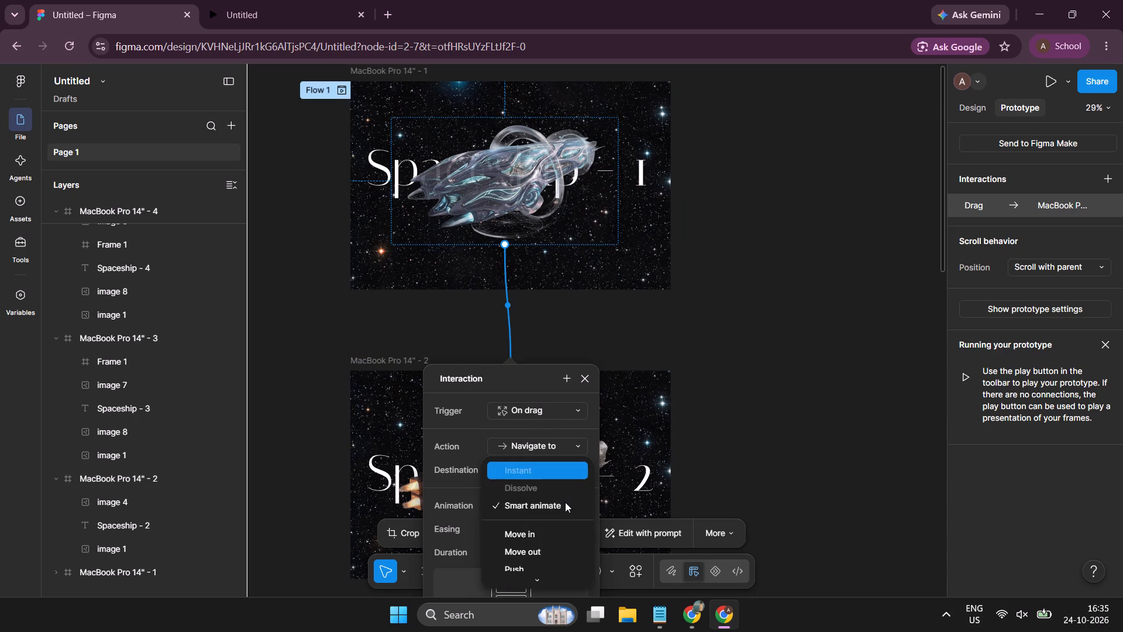
{"action": "left_click", "coordinate": [522, 565]}
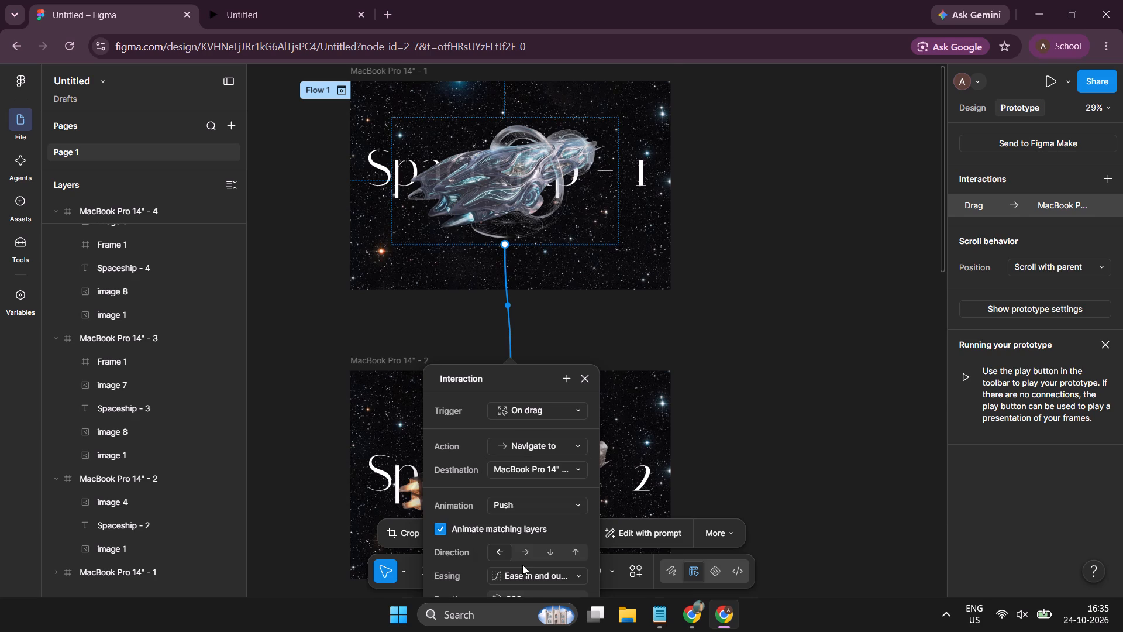
Change the spaceship image's interaction trigger to On click and set its Push direction to up.
{"action": "scroll", "coordinate": [522, 565], "scroll_direction": "down", "scroll_amount": 2}
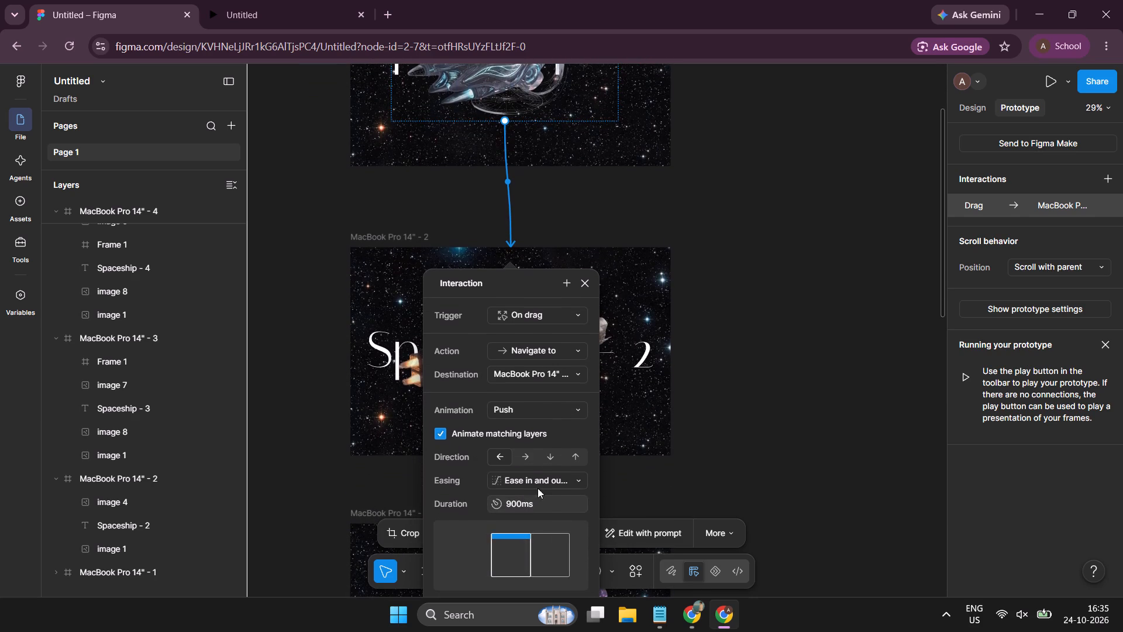
{"action": "left_click", "coordinate": [559, 408]}
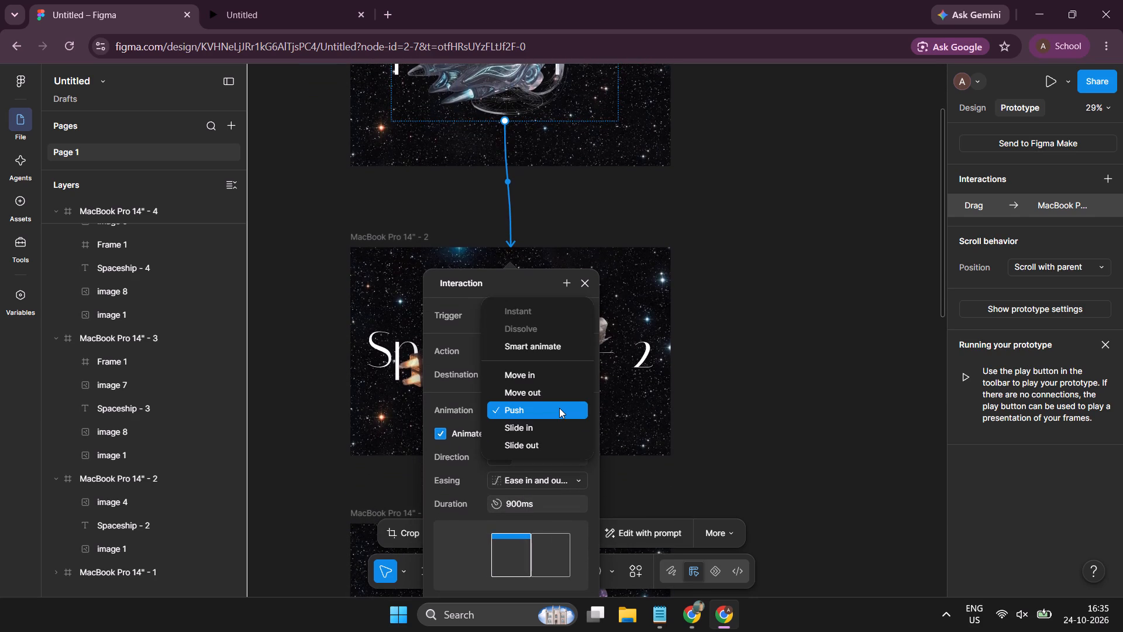
{"action": "left_click", "coordinate": [454, 324]}
{"action": "left_click", "coordinate": [511, 316]}
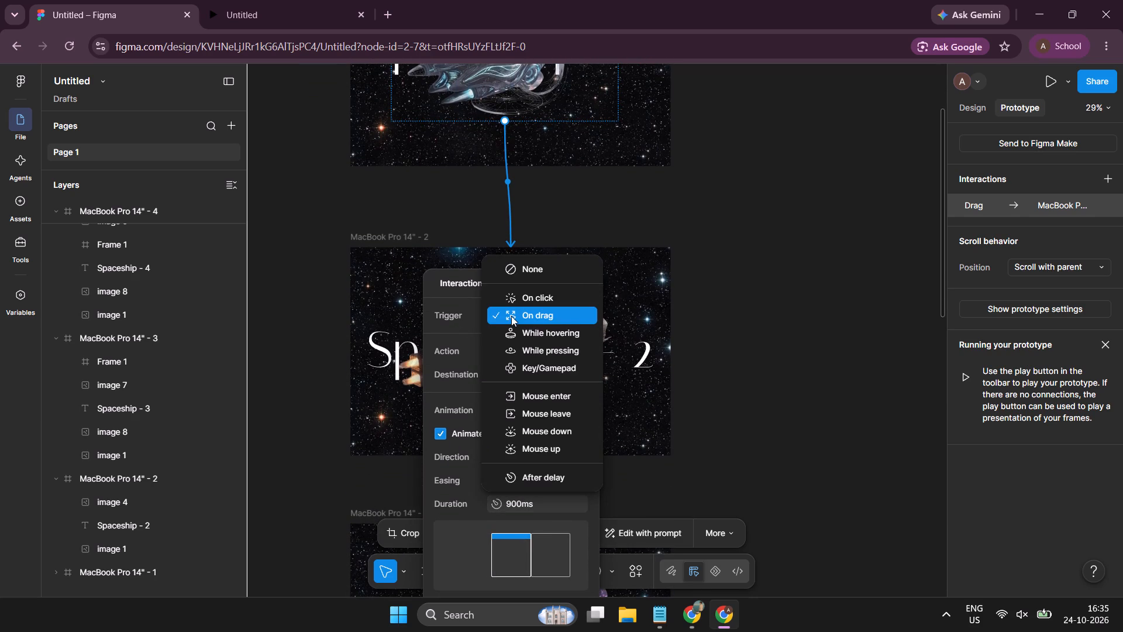
{"action": "left_click", "coordinate": [543, 294]}
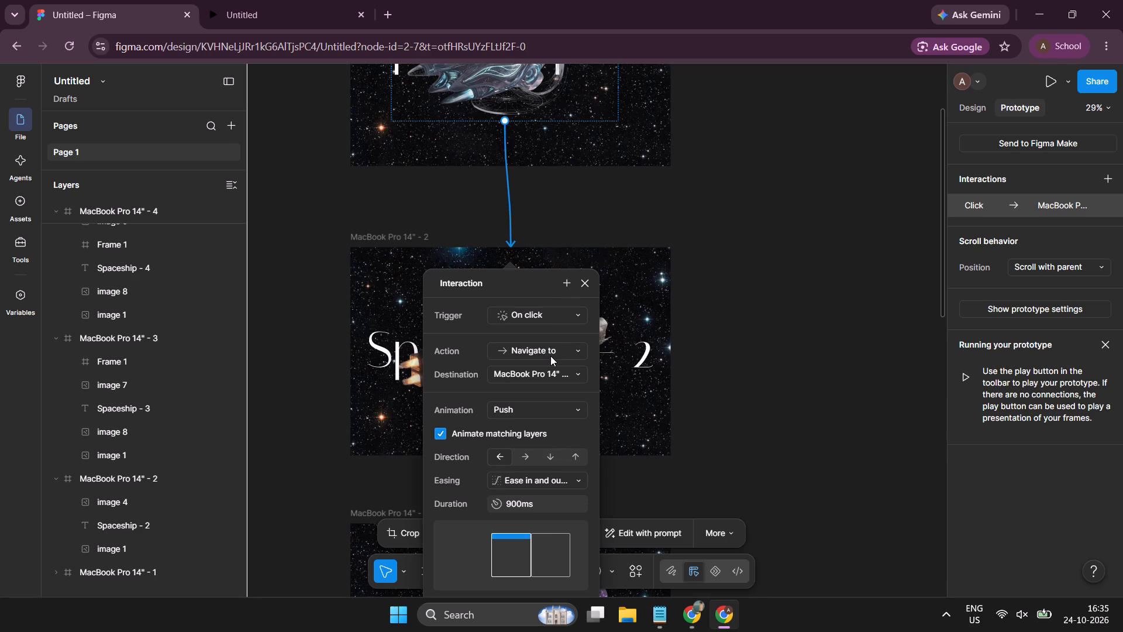
{"action": "scroll", "coordinate": [550, 356], "scroll_direction": "down", "scroll_amount": 1}
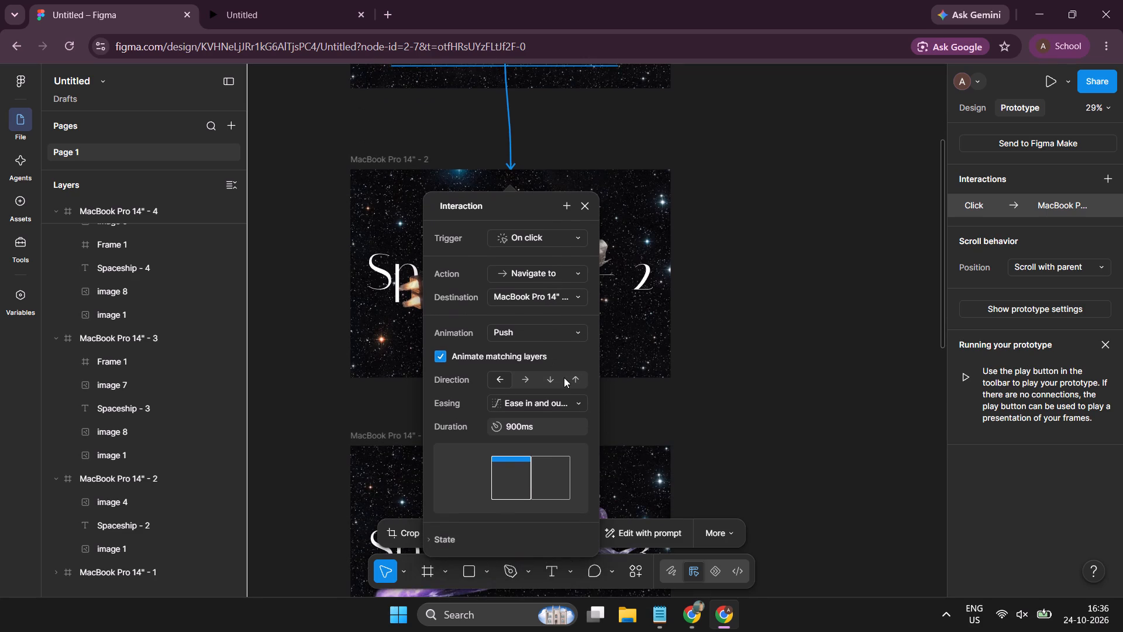
{"action": "left_click", "coordinate": [570, 377]}
Change the animation of the spaceship image's connection from MacBook Pro 14" - 1 to MacBook Pro 14" - 2 to Smart animate.
{"action": "key", "text": "Return"}
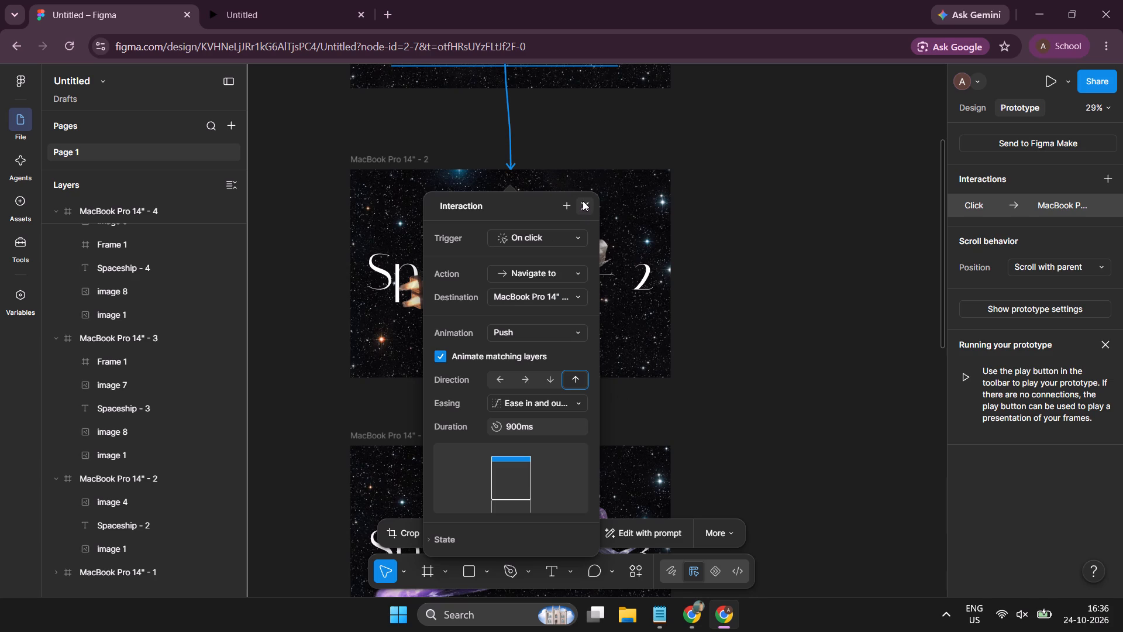
{"action": "left_click", "coordinate": [583, 201]}
{"action": "scroll", "coordinate": [730, 143], "scroll_direction": "up", "scroll_amount": 2}
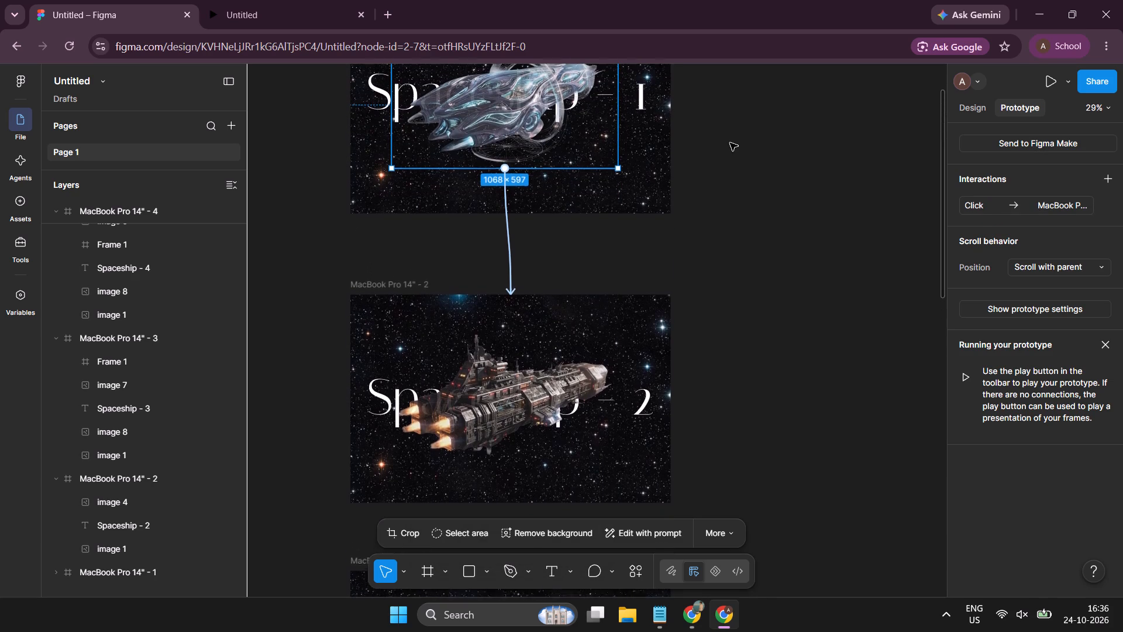
{"action": "scroll", "coordinate": [730, 143], "scroll_direction": "up", "scroll_amount": 1}
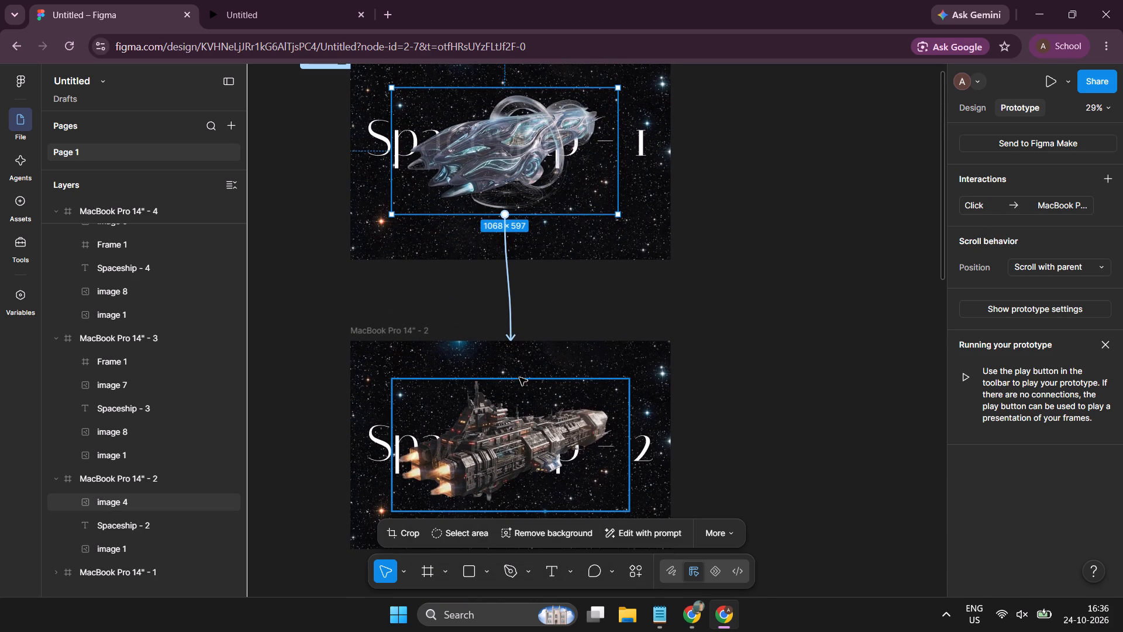
{"action": "left_click", "coordinate": [512, 410]}
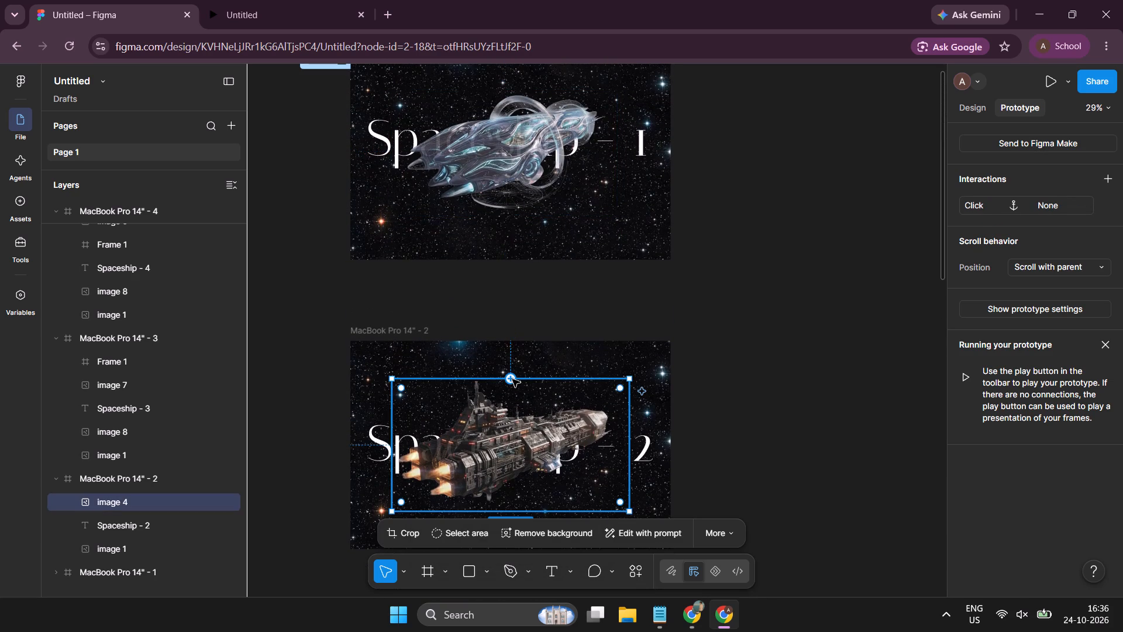
{"action": "left_click", "coordinate": [735, 228]}
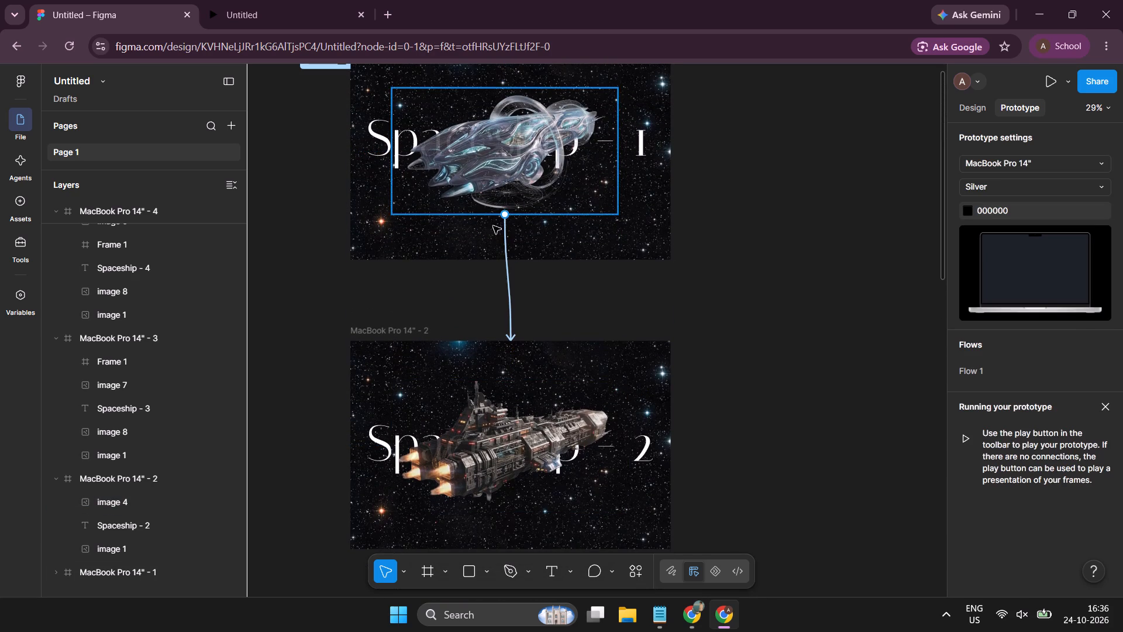
{"action": "left_click", "coordinate": [508, 282]}
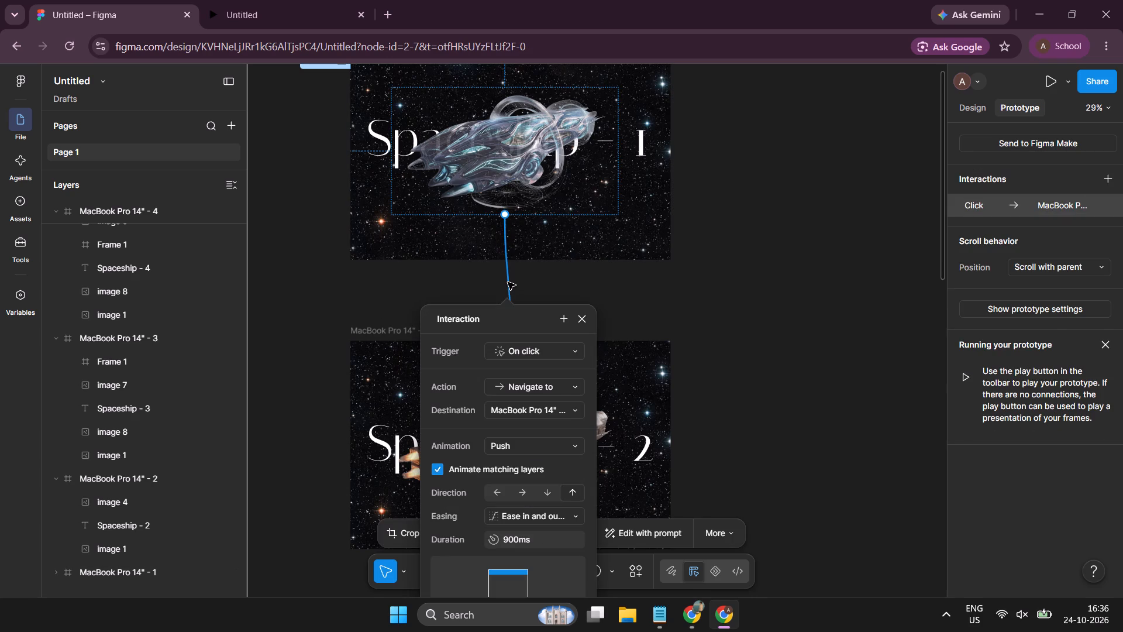
{"action": "left_click", "coordinate": [502, 446]}
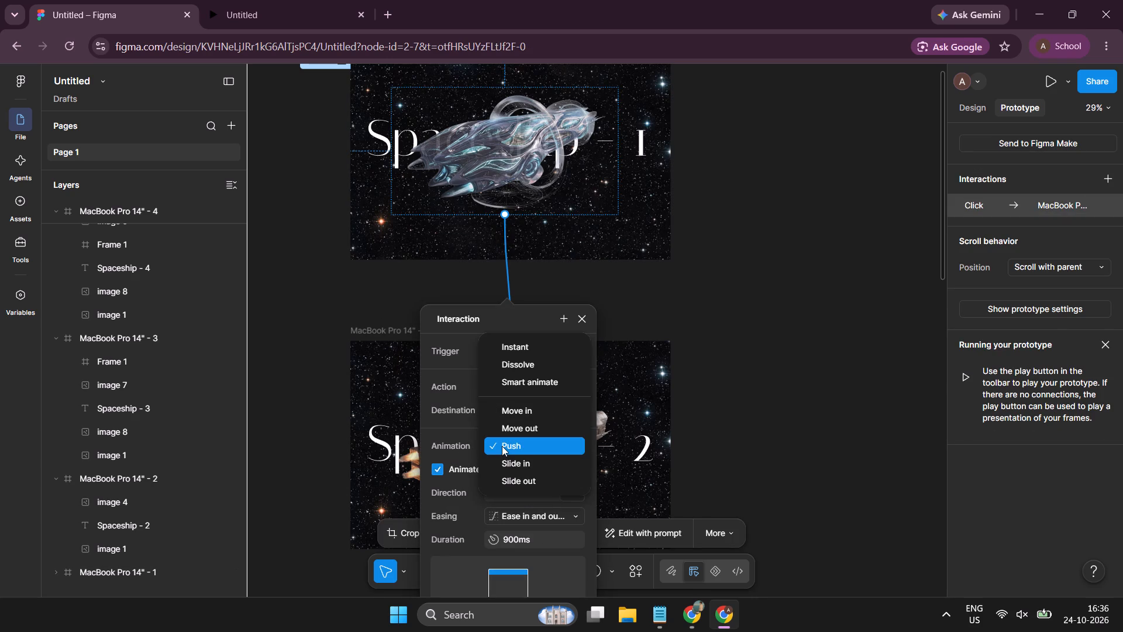
{"action": "left_click", "coordinate": [522, 387]}
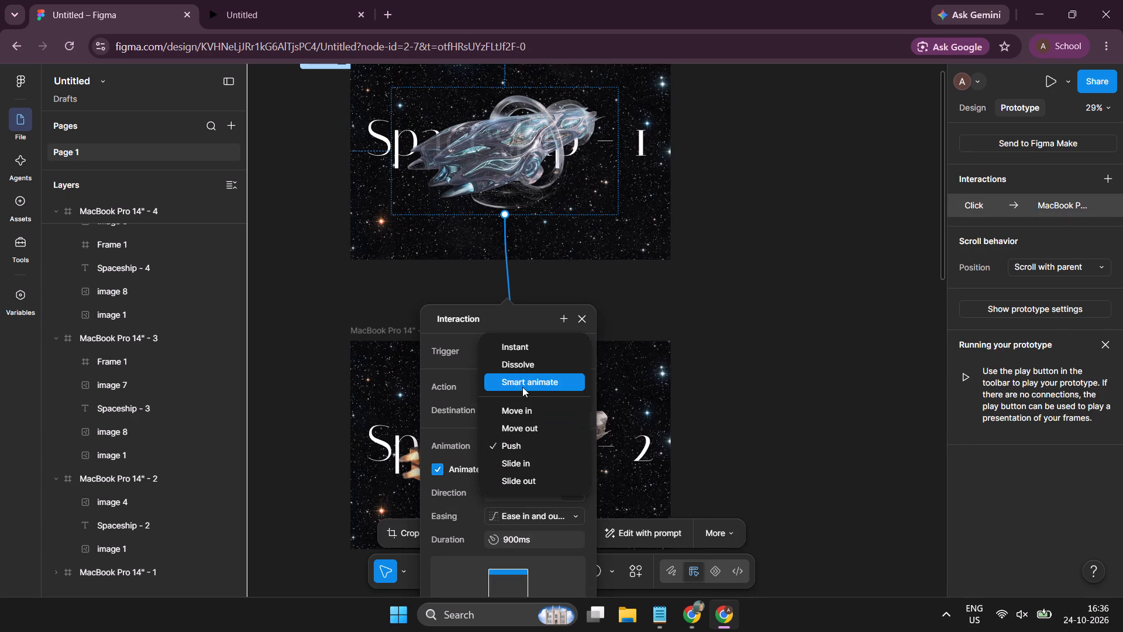
{"action": "left_click", "coordinate": [808, 396]}
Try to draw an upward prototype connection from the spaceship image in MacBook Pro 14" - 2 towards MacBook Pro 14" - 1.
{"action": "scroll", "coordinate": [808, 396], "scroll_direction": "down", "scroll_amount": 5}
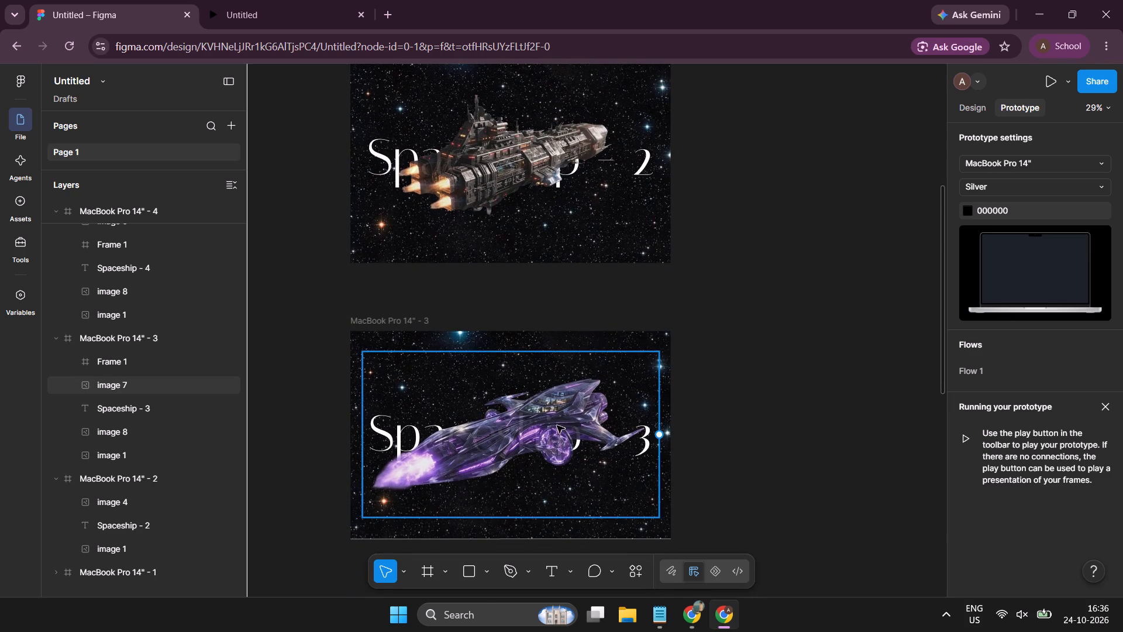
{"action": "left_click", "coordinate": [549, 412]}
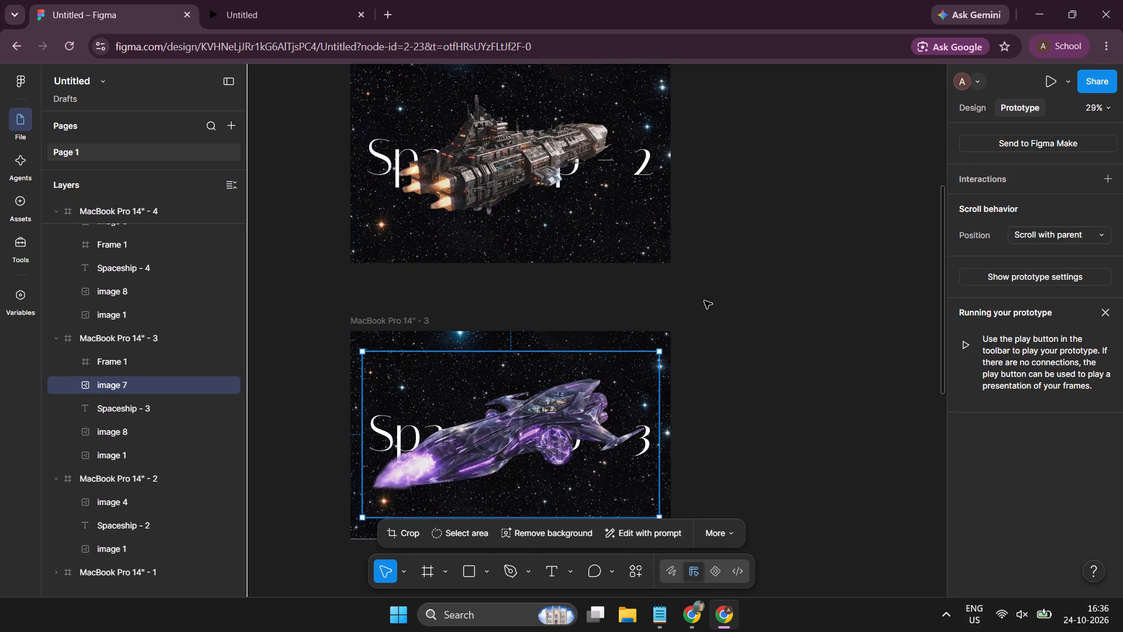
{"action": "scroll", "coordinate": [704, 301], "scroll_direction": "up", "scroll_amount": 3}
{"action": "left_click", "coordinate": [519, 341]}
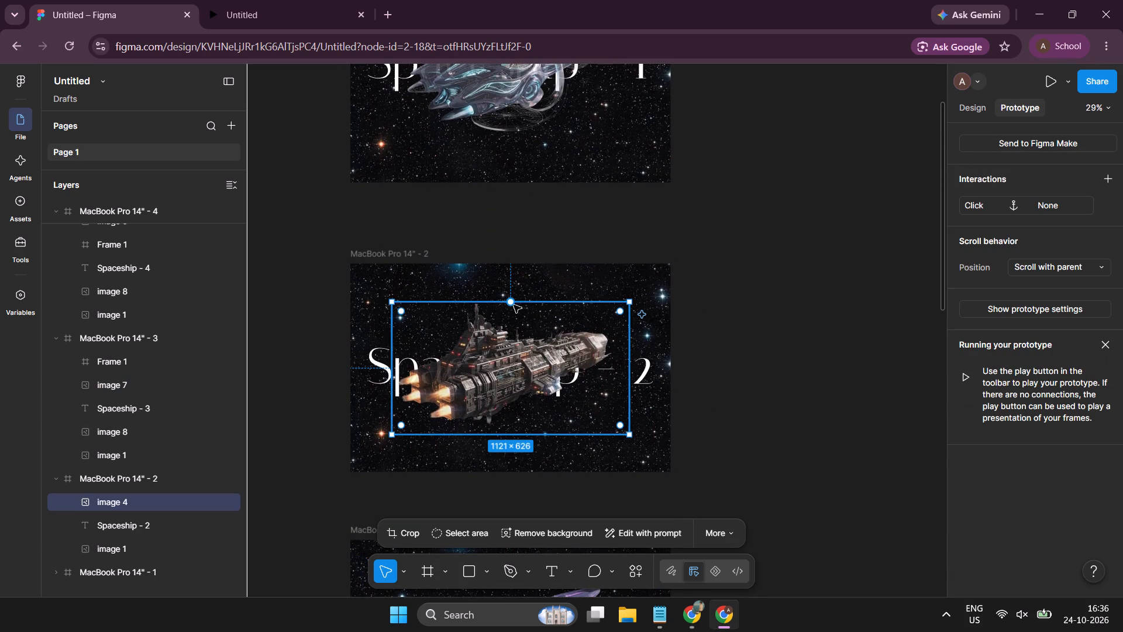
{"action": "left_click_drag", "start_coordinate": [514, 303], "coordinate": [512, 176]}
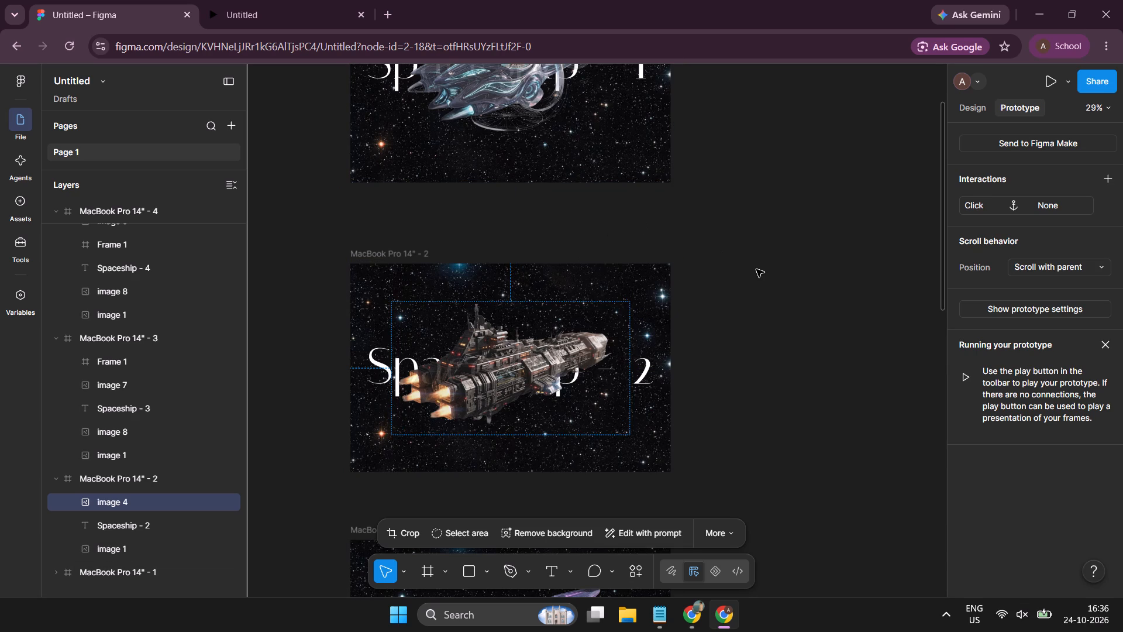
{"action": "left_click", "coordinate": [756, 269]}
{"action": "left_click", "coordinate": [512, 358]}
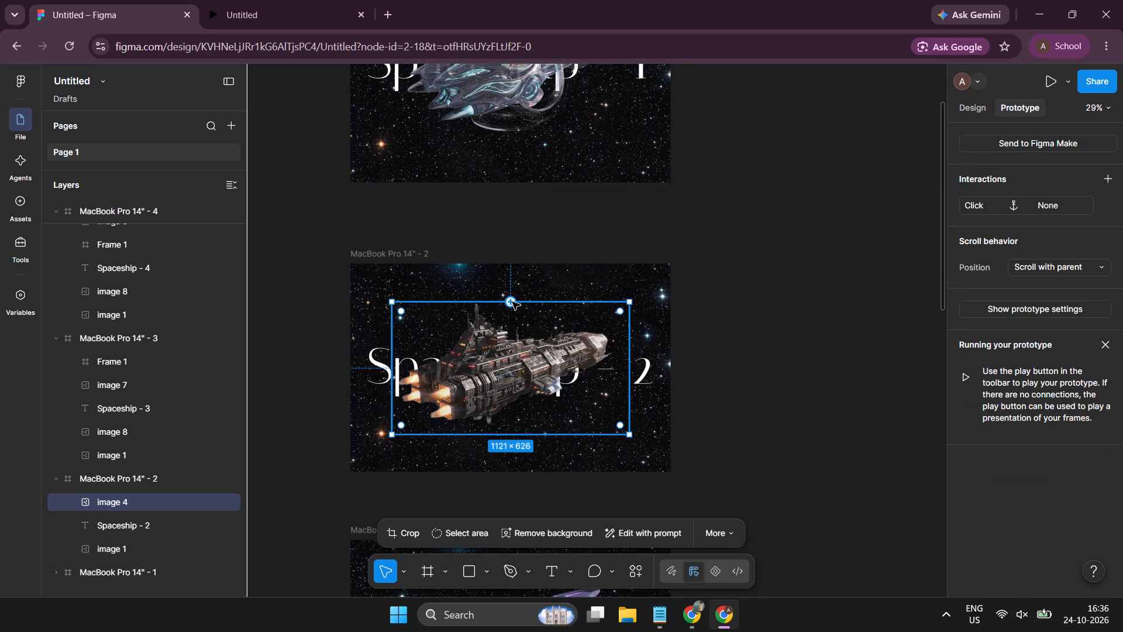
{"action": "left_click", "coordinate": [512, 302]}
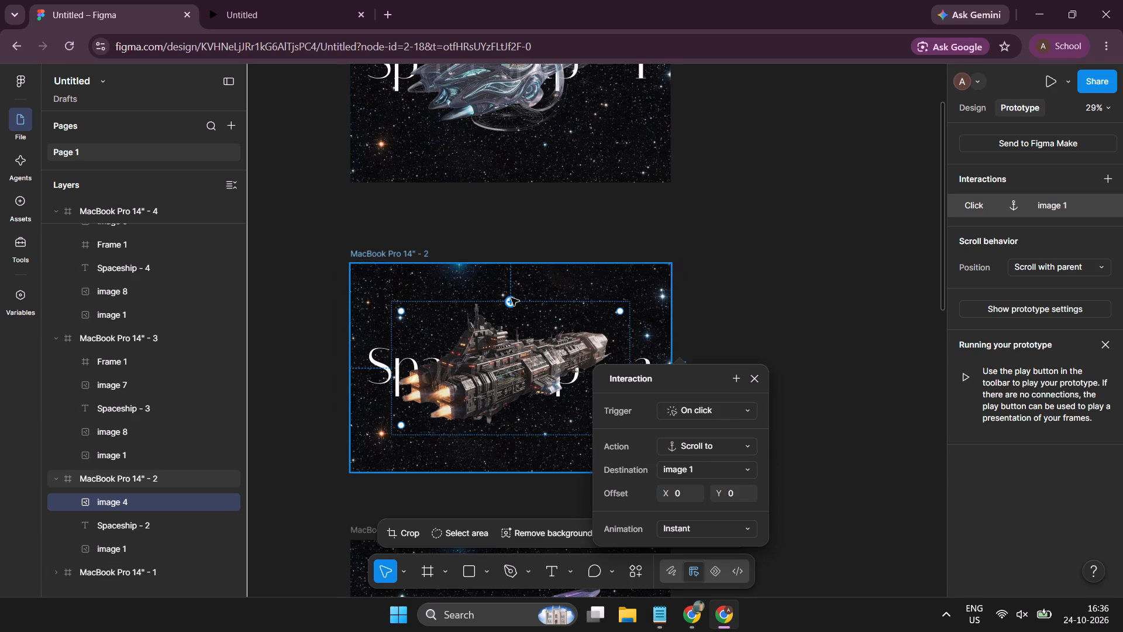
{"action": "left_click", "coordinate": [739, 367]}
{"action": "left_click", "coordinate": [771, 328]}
Delete the On click Scroll to interaction from the spaceship image in MacBook Pro 14" - 2.
{"action": "scroll", "coordinate": [771, 328], "scroll_direction": "down", "scroll_amount": 1}
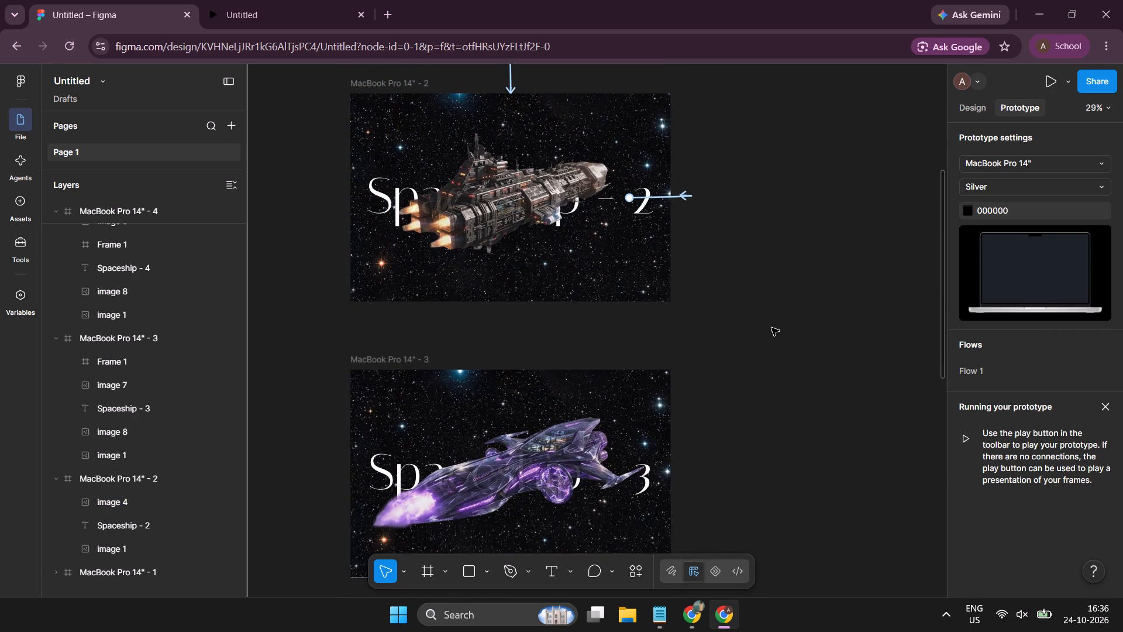
{"action": "scroll", "coordinate": [771, 328], "scroll_direction": "down", "scroll_amount": 1}
{"action": "scroll", "coordinate": [771, 328], "scroll_direction": "up", "scroll_amount": 3}
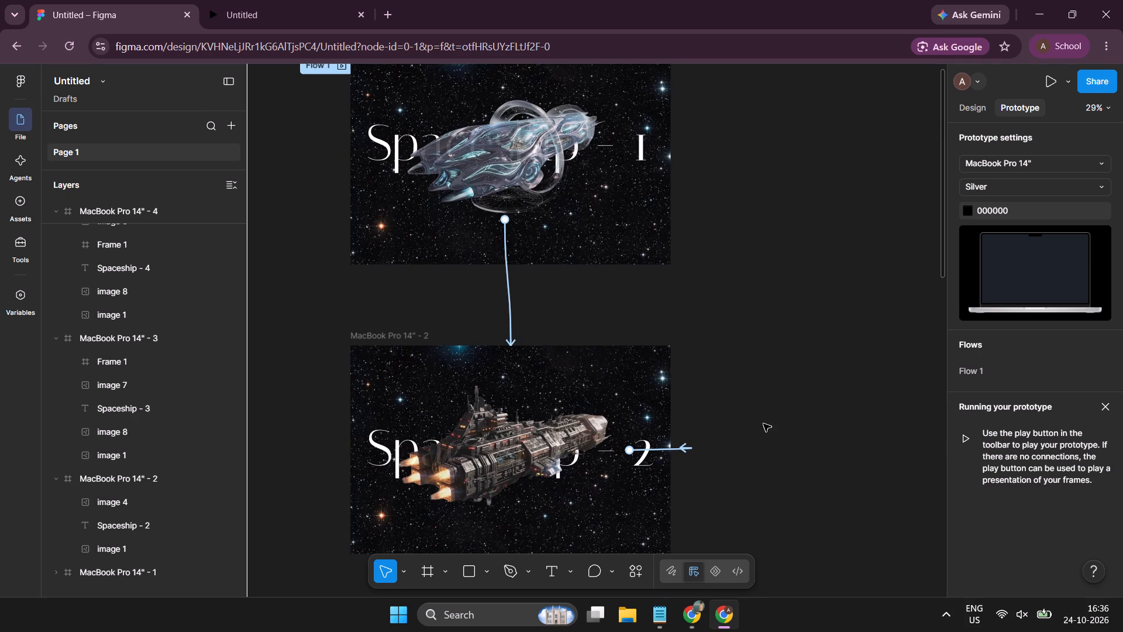
{"action": "left_click", "coordinate": [690, 449]}
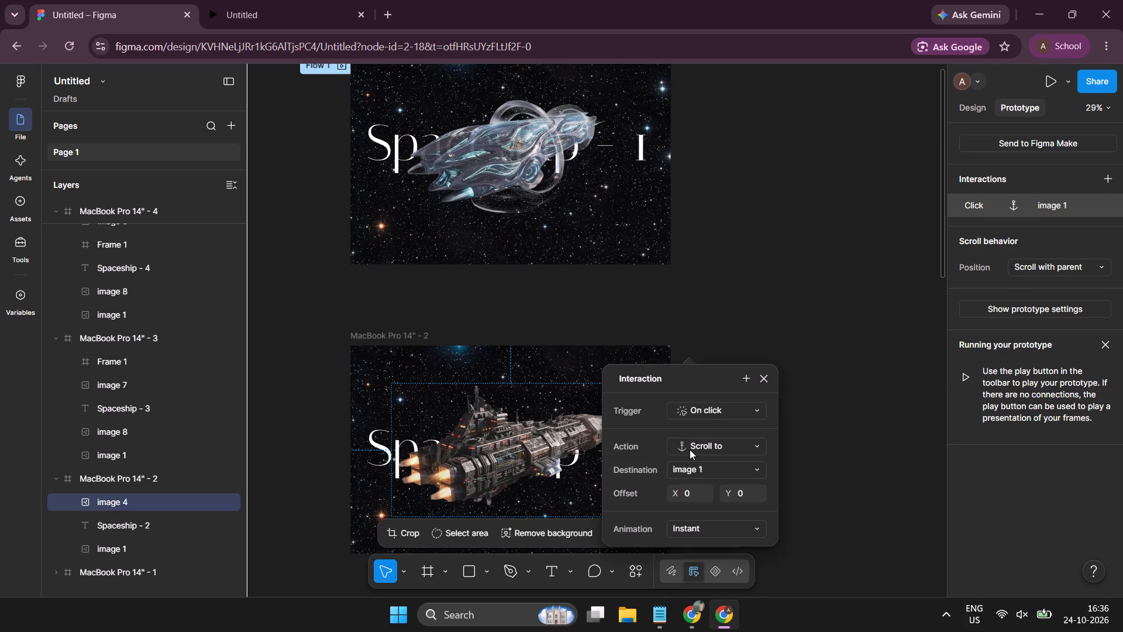
{"action": "key", "text": "Delete"}
Connect the spaceship image in MacBook Pro 14" - 2 to the MacBook Pro 14" - 3 frame, with an On drag trigger and Smart animate.
{"action": "scroll", "coordinate": [791, 296], "scroll_direction": "down", "scroll_amount": 3}
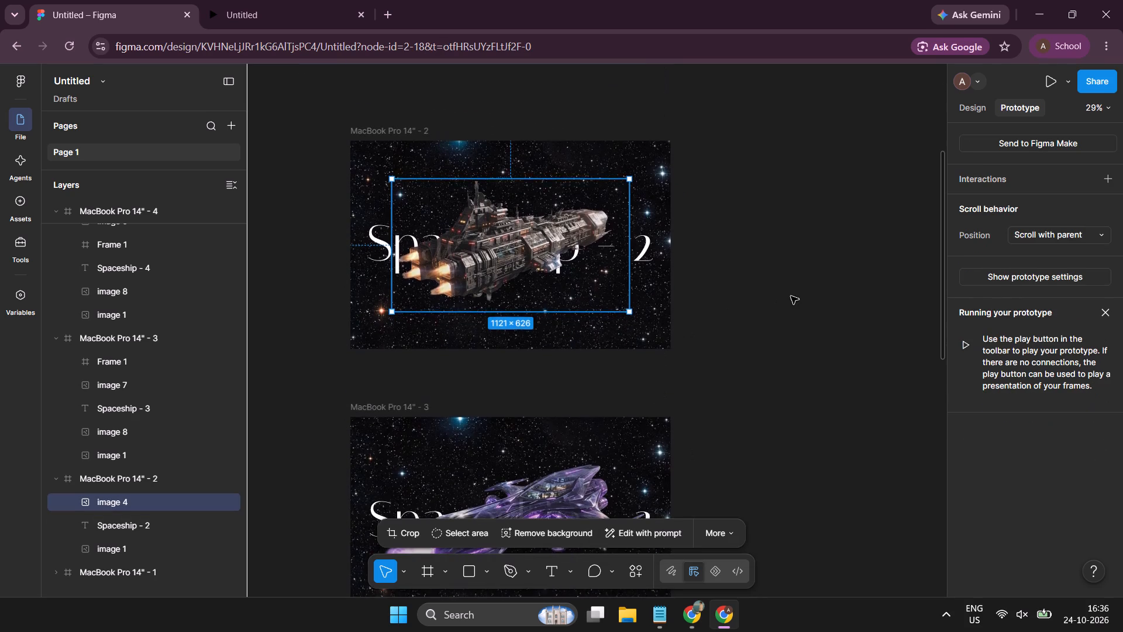
{"action": "left_click_drag", "start_coordinate": [512, 315], "coordinate": [512, 458]}
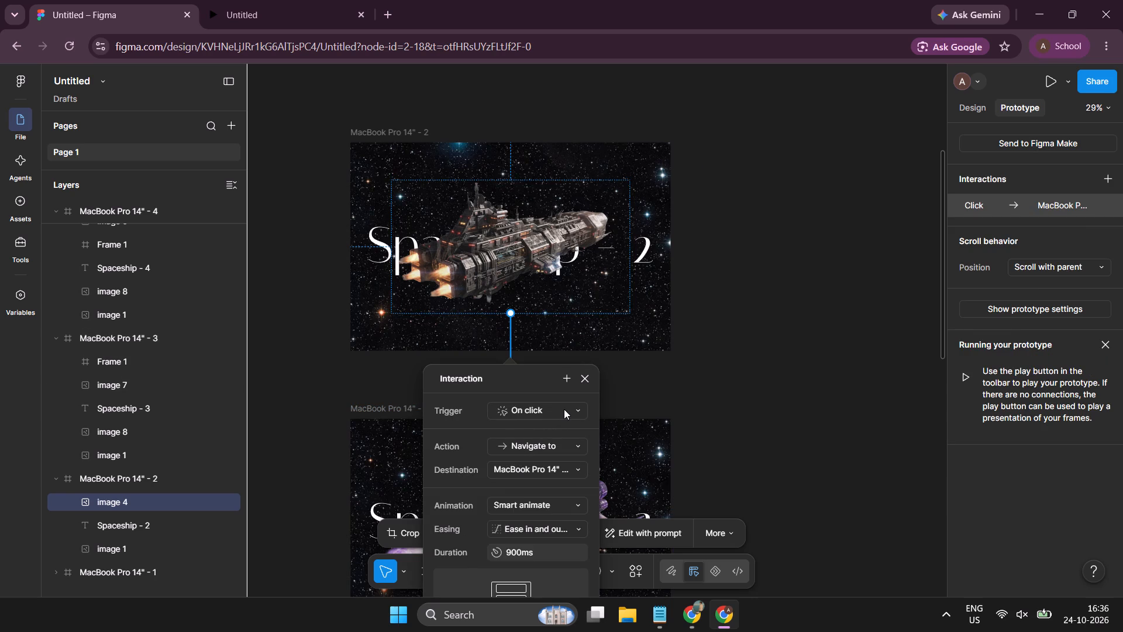
{"action": "left_click", "coordinate": [564, 409]}
{"action": "left_click", "coordinate": [559, 425]}
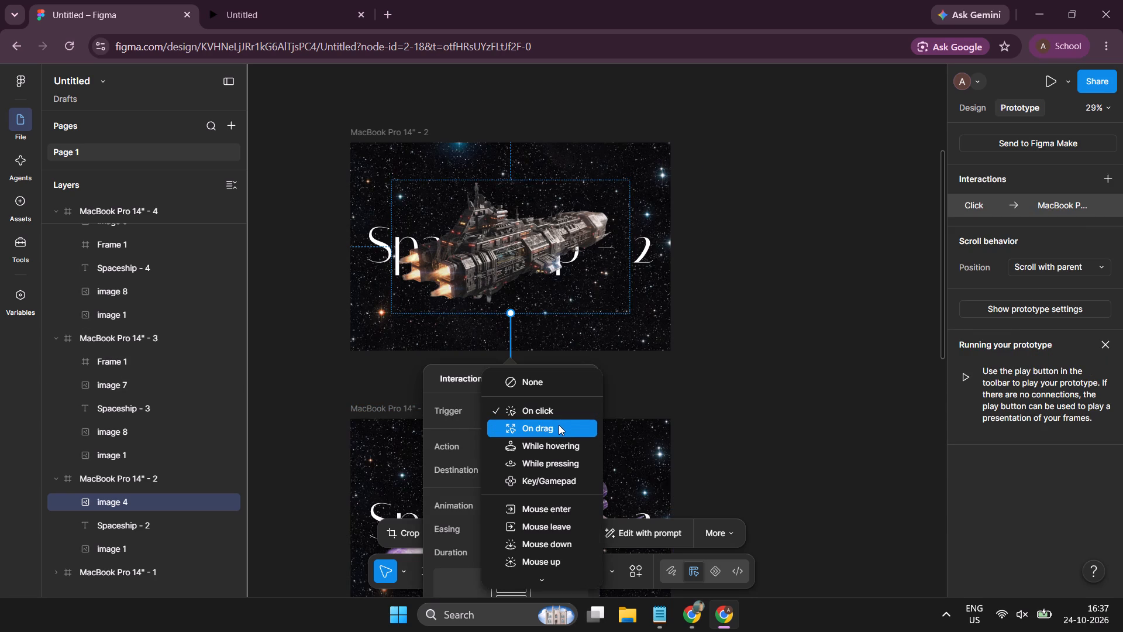
{"action": "scroll", "coordinate": [552, 478], "scroll_direction": "down", "scroll_amount": 1}
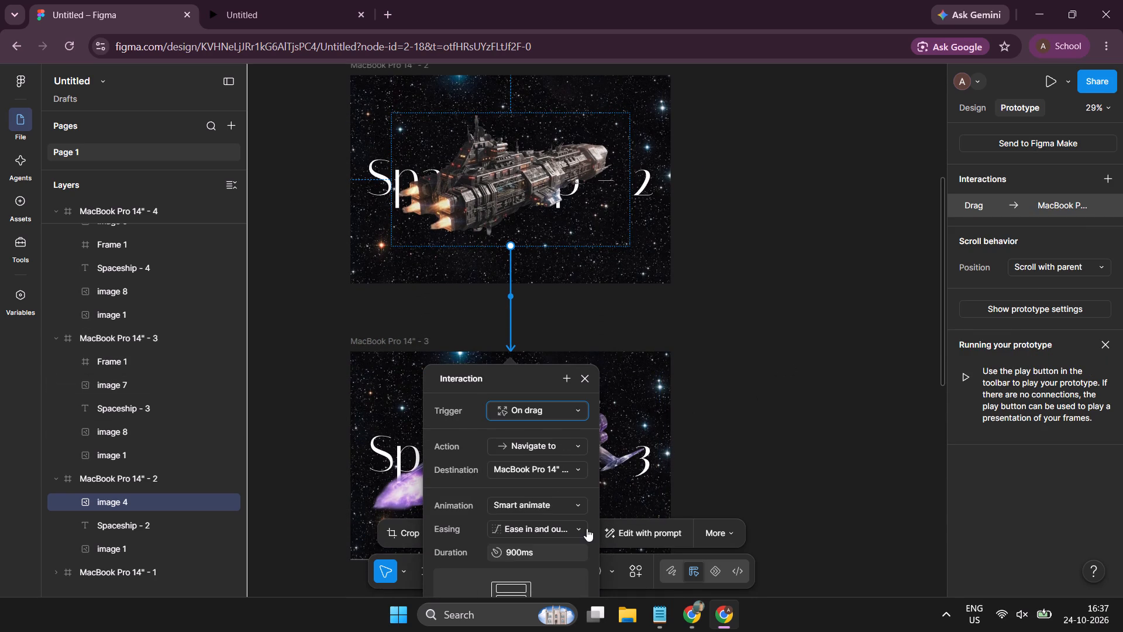
{"action": "left_click", "coordinate": [571, 531]}
{"action": "left_click", "coordinate": [571, 531]}
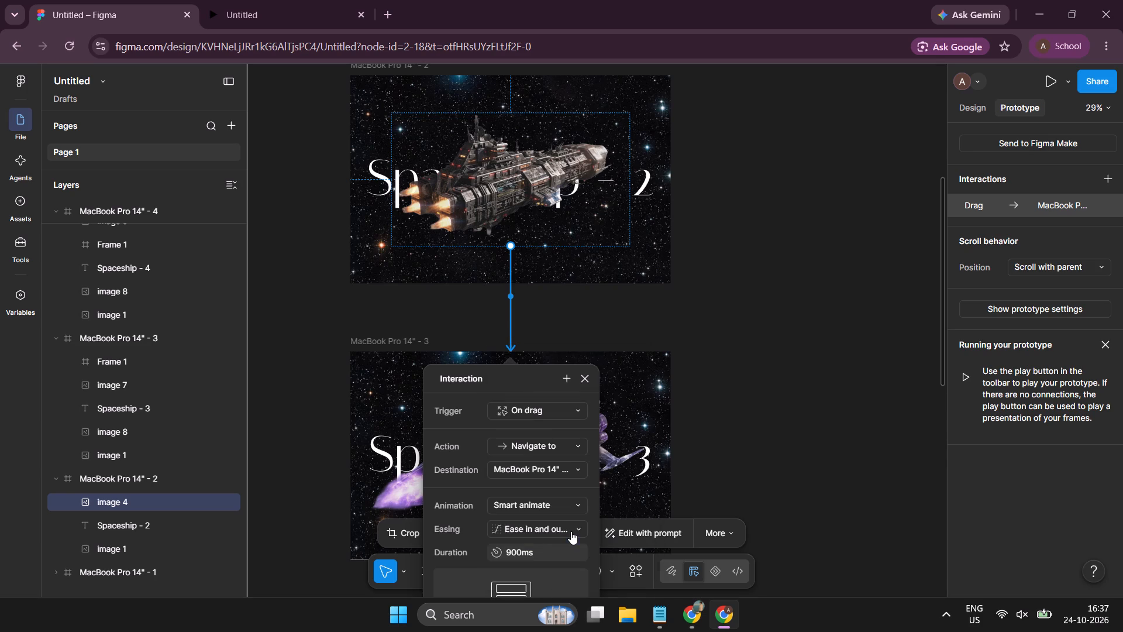
{"action": "left_click", "coordinate": [767, 448]}
Connect the spaceship image in MacBook Pro 14" - 3 to the MacBook Pro 14" - 4 frame, with an On click trigger and Smart animate.
{"action": "scroll", "coordinate": [767, 448], "scroll_direction": "down", "scroll_amount": 3}
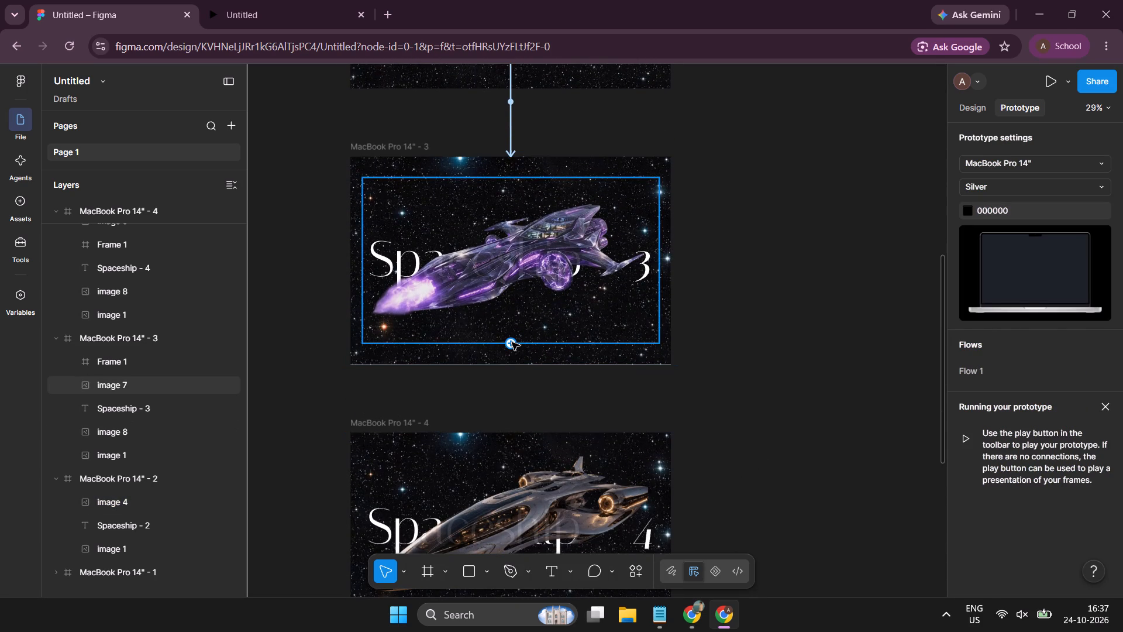
{"action": "left_click_drag", "start_coordinate": [512, 342], "coordinate": [513, 496]}
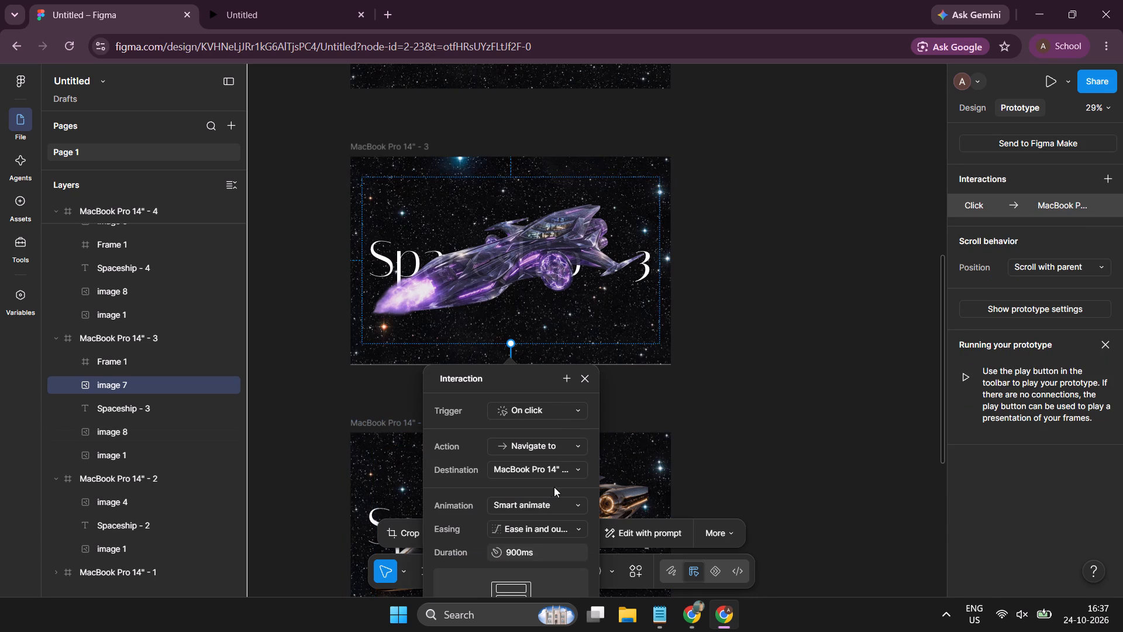
{"action": "left_click", "coordinate": [559, 412]}
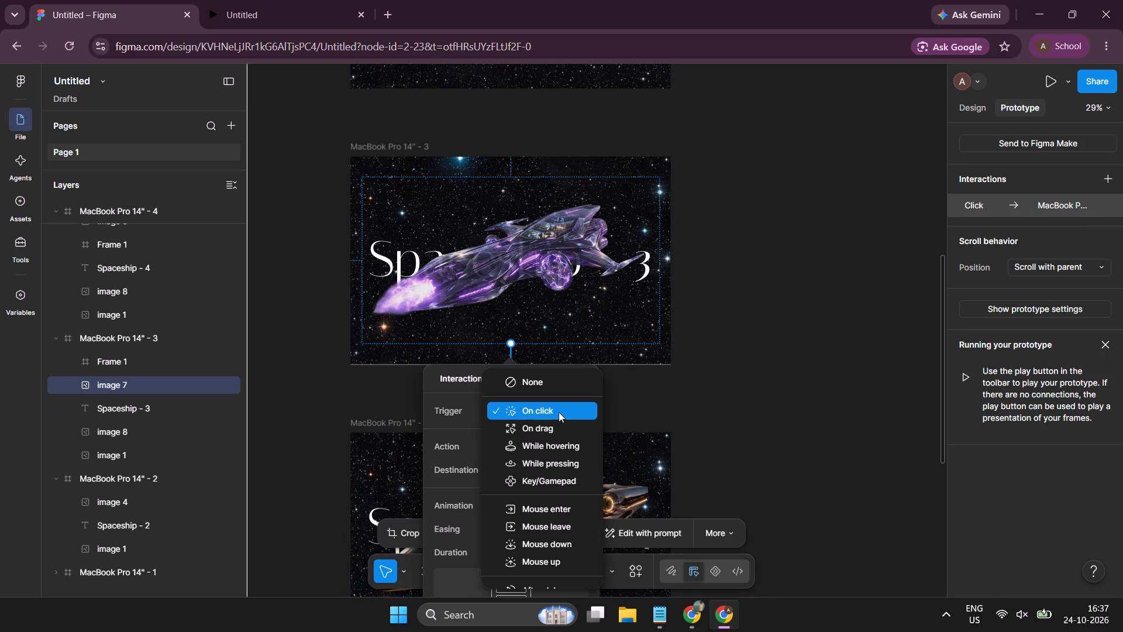
{"action": "left_click", "coordinate": [559, 412]}
{"action": "scroll", "coordinate": [559, 412], "scroll_direction": "right", "scroll_amount": 1}
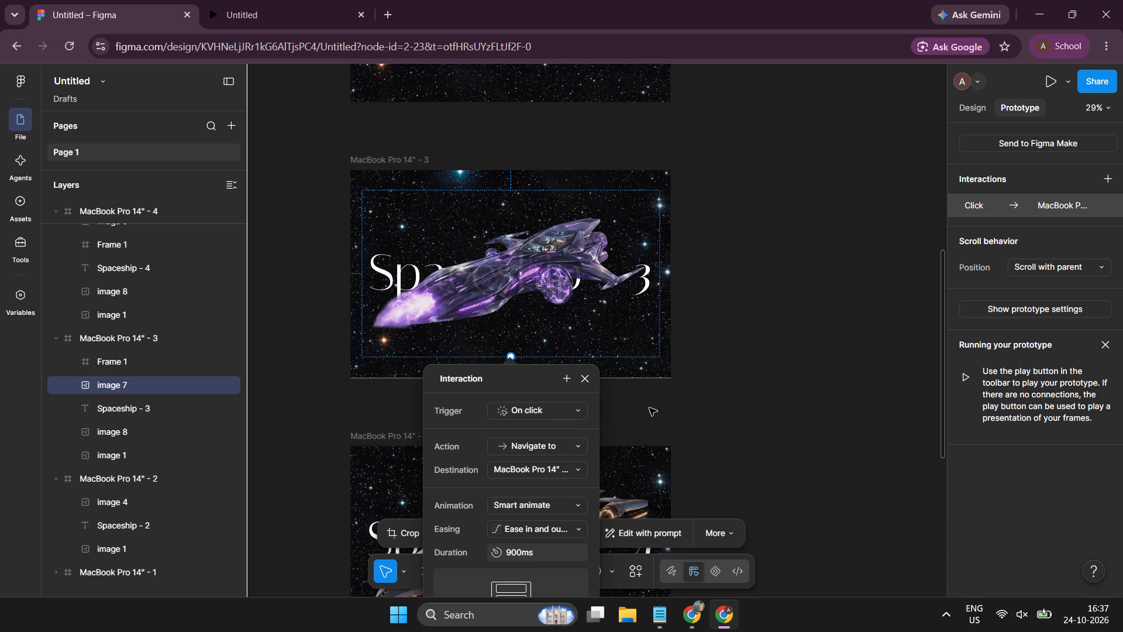
{"action": "scroll", "coordinate": [507, 496], "scroll_direction": "down", "scroll_amount": 3}
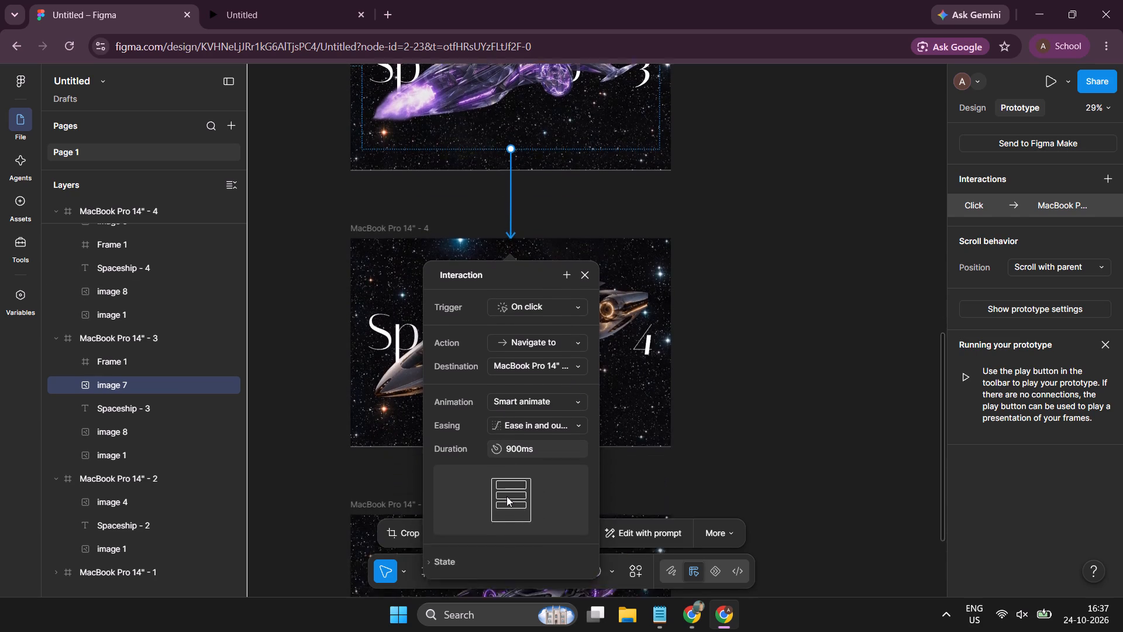
{"action": "scroll", "coordinate": [507, 496], "scroll_direction": "down", "scroll_amount": 1}
{"action": "left_click", "coordinate": [761, 348]}
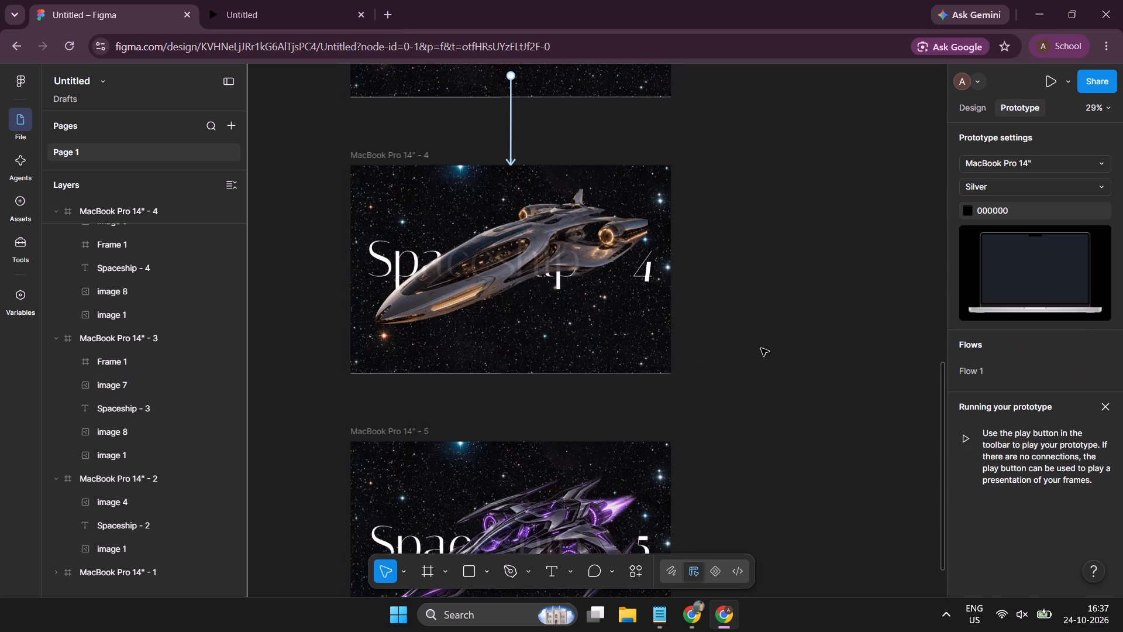
Connect the spaceship image in MacBook Pro 14" - 4 to the MacBook Pro 14" - 5 frame, with an On drag trigger and Smart animate.
{"action": "scroll", "coordinate": [761, 348], "scroll_direction": "up", "scroll_amount": 7}
{"action": "scroll", "coordinate": [761, 348], "scroll_direction": "down", "scroll_amount": 1}
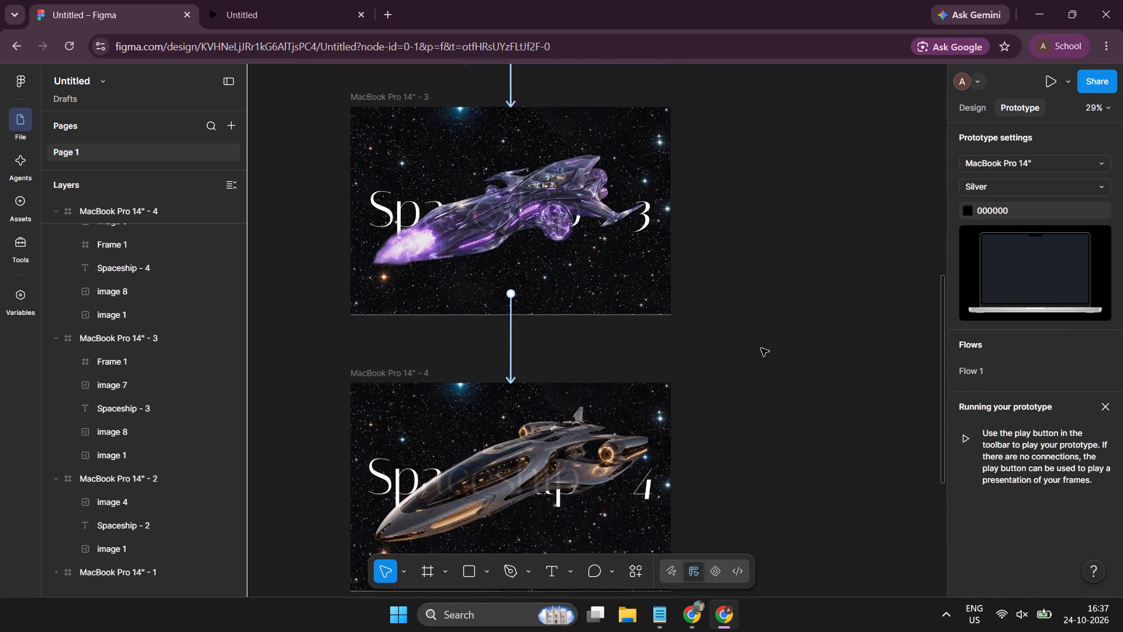
{"action": "scroll", "coordinate": [761, 348], "scroll_direction": "down", "scroll_amount": 6}
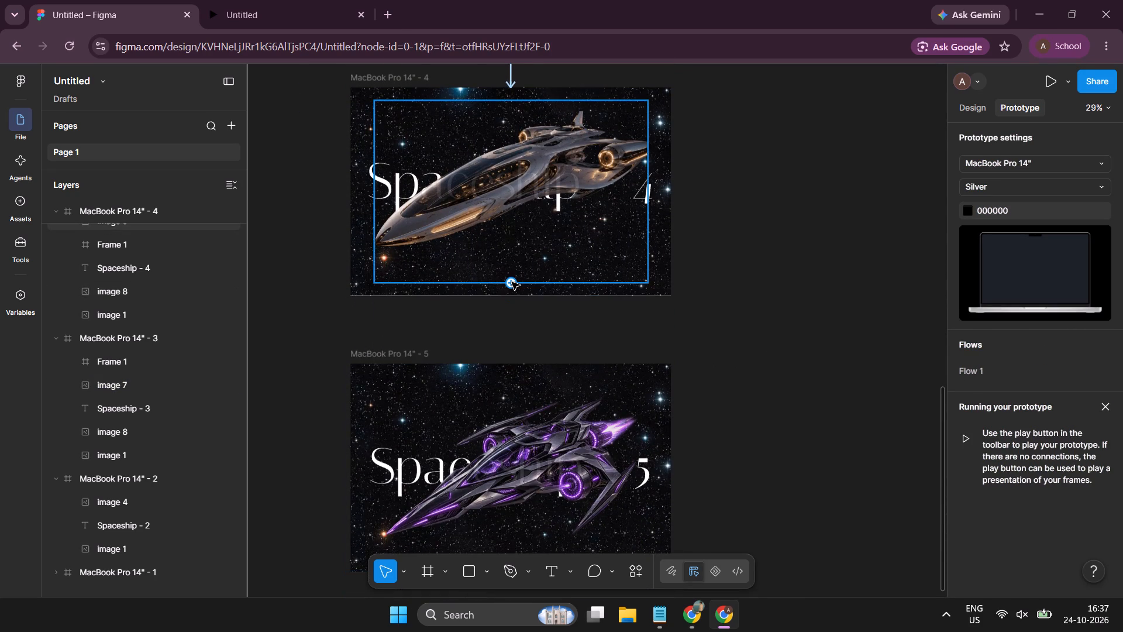
{"action": "left_click_drag", "start_coordinate": [512, 282], "coordinate": [508, 381]}
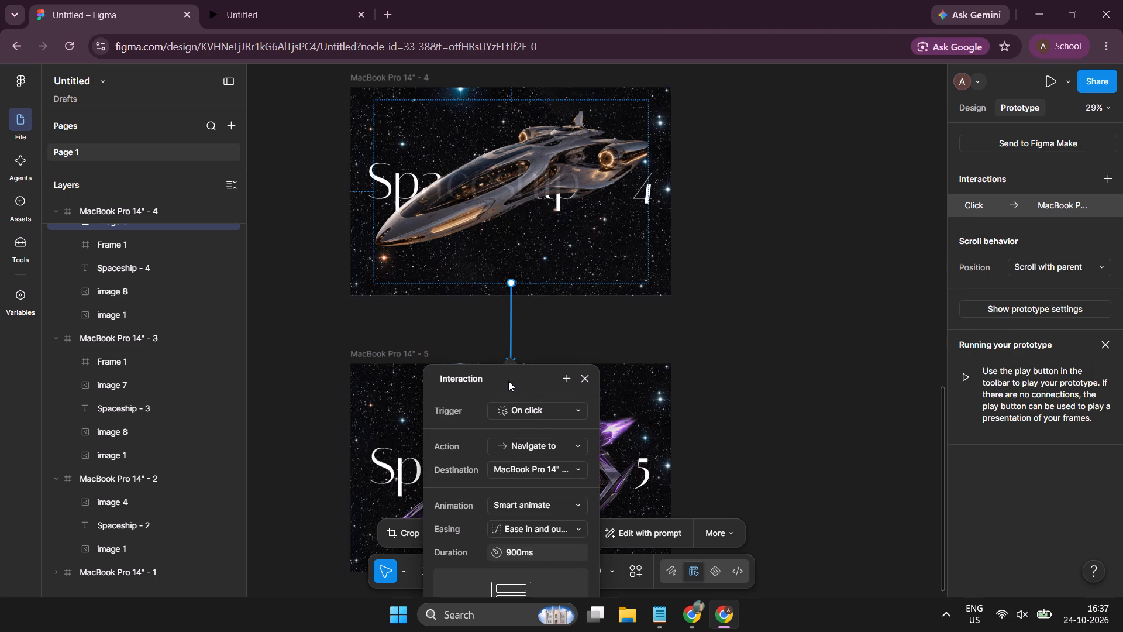
{"action": "left_click", "coordinate": [539, 409]}
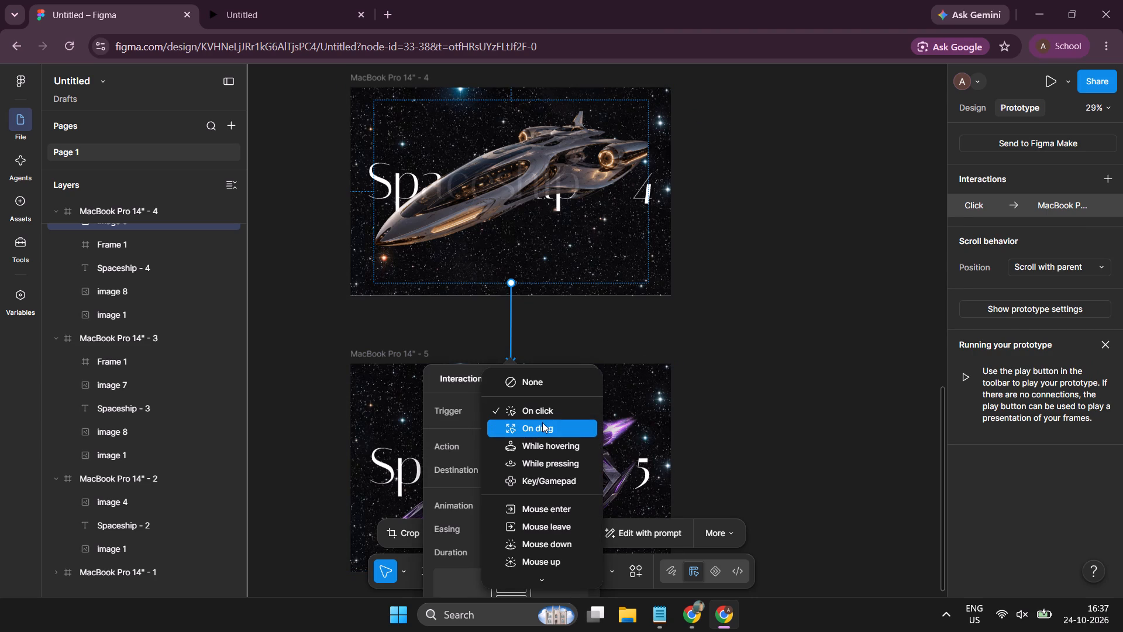
{"action": "left_click", "coordinate": [542, 423]}
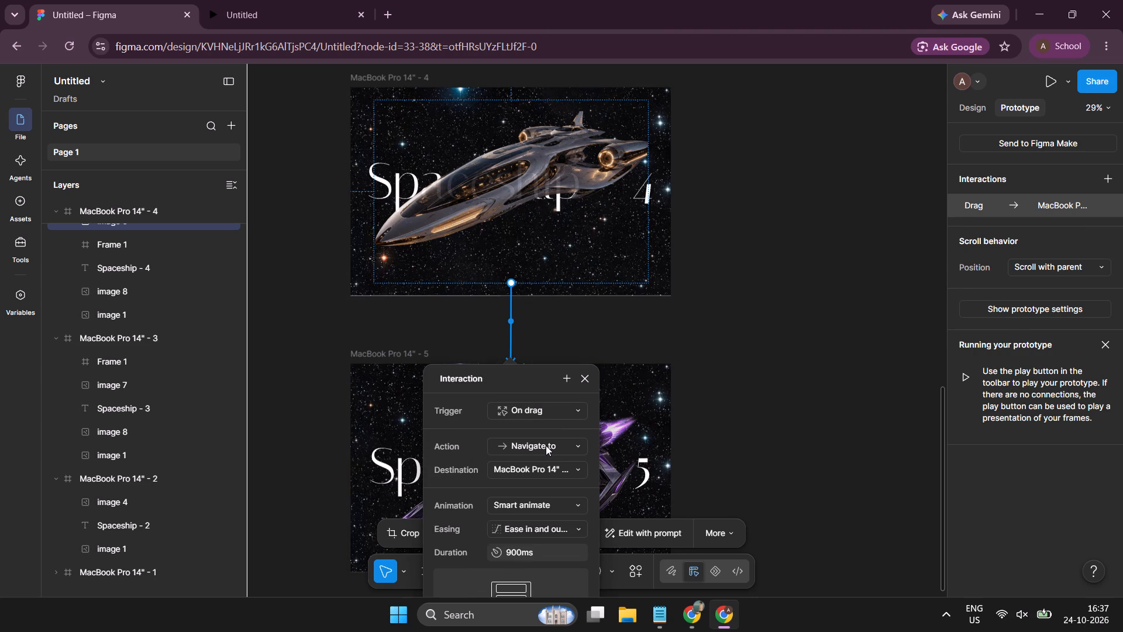
{"action": "left_click", "coordinate": [546, 445]}
{"action": "left_click", "coordinate": [546, 445]}
{"action": "left_click", "coordinate": [749, 379]}
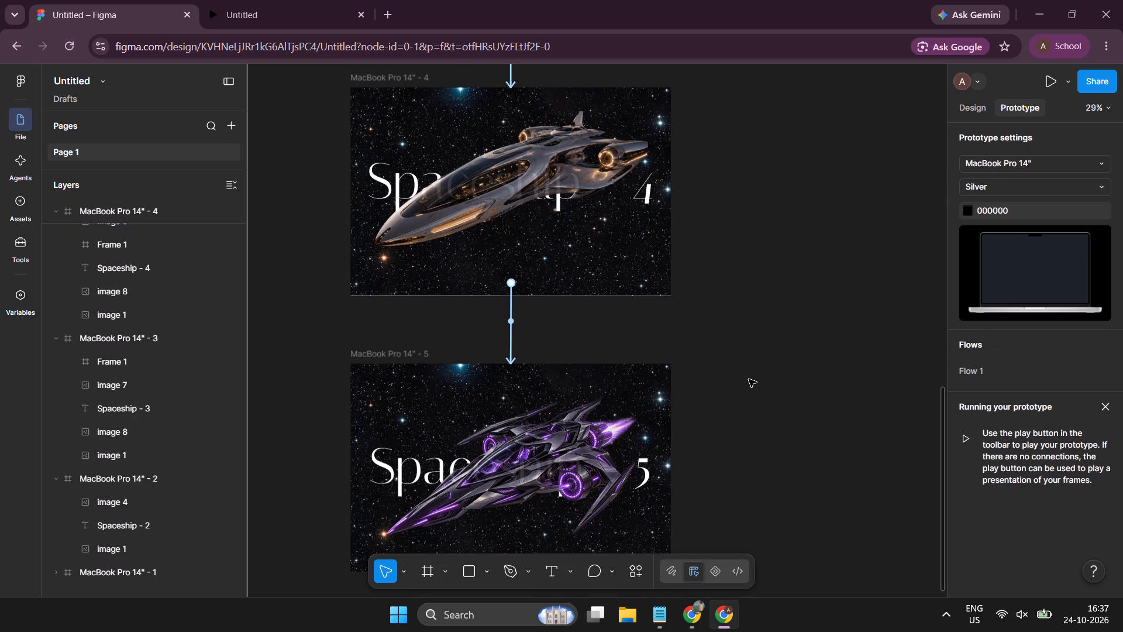
Step back and forth through the spaceship slides in the already open prototype preview to check the transitions.
{"action": "left_click", "coordinate": [277, 0]}
{"action": "key", "text": "Left"}
{"action": "key", "text": "Left"}
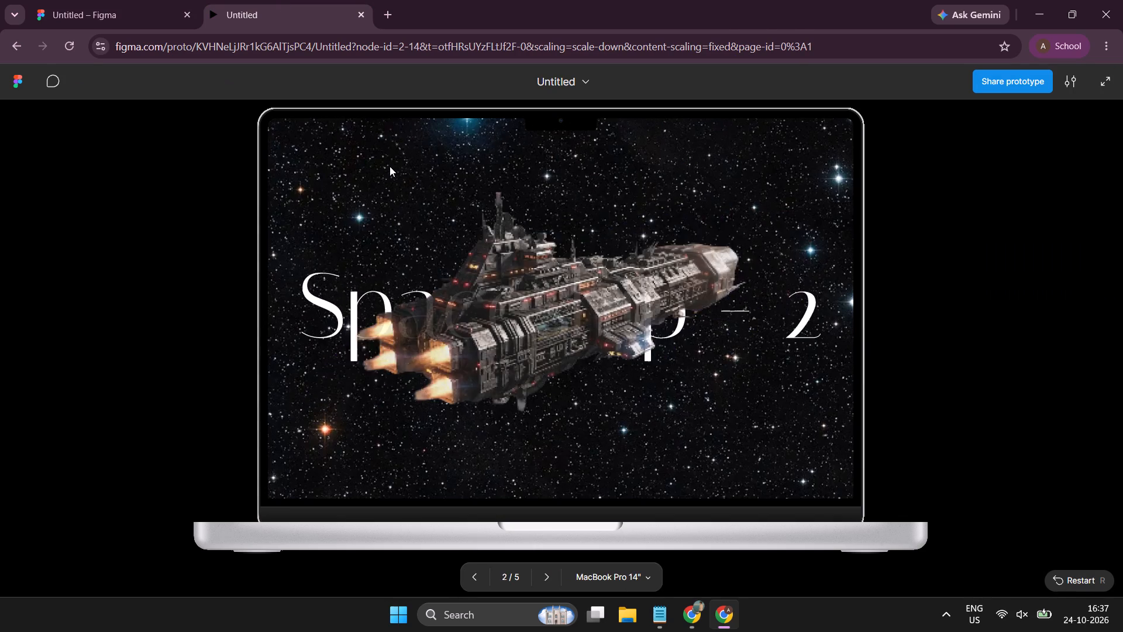
{"action": "key", "text": "Left"}
{"action": "key", "text": "Left"}
{"action": "key", "text": "Right"}
{"action": "key", "text": "Left"}
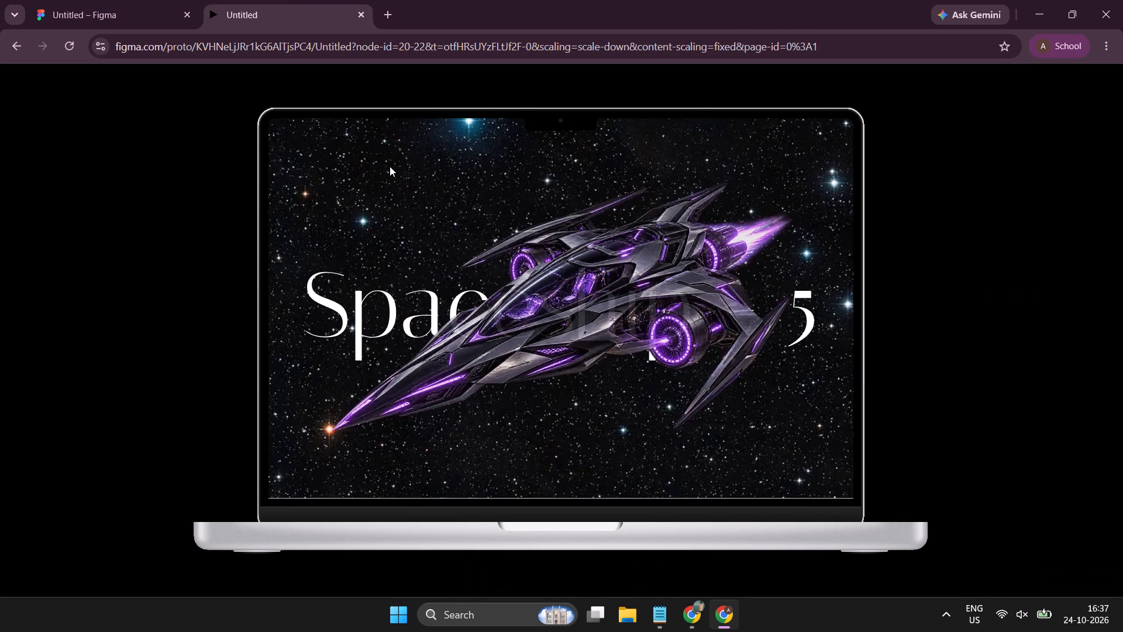
{"action": "key", "text": "Left"}
{"action": "key", "text": "Left"}
{"action": "key", "text": "Right"}
{"action": "key", "text": "Right"}
{"action": "key", "text": "Right"}
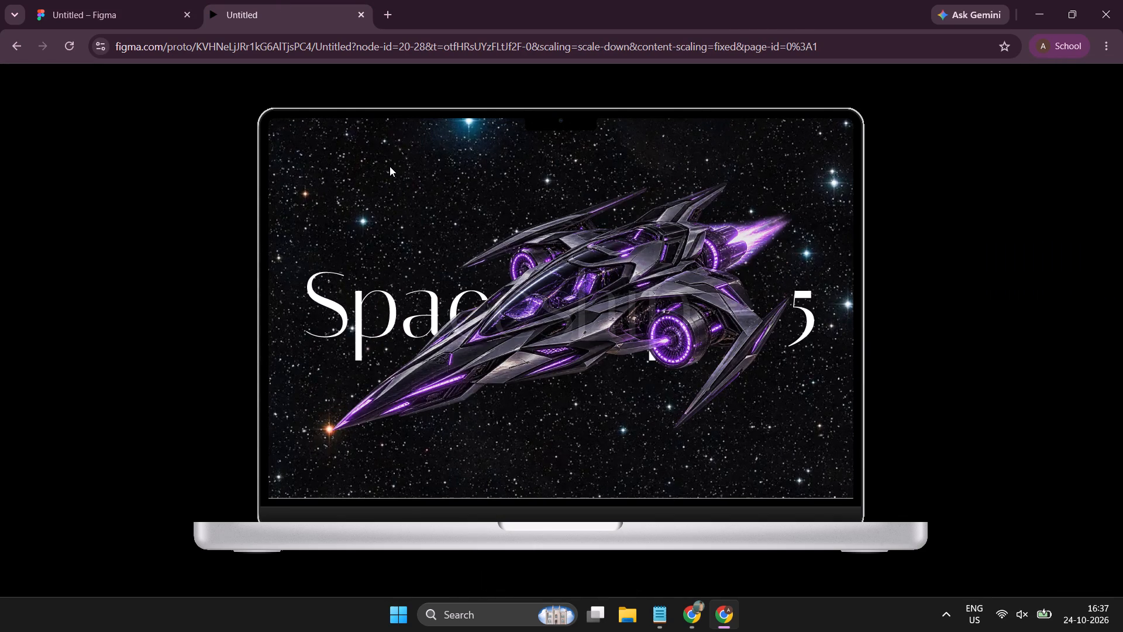
{"action": "key", "text": "Right"}
Relaunch the prototype presentation from the editor and go through slides 1 to 5 in both directions to examine the animations.
{"action": "left_click", "coordinate": [98, 0]}
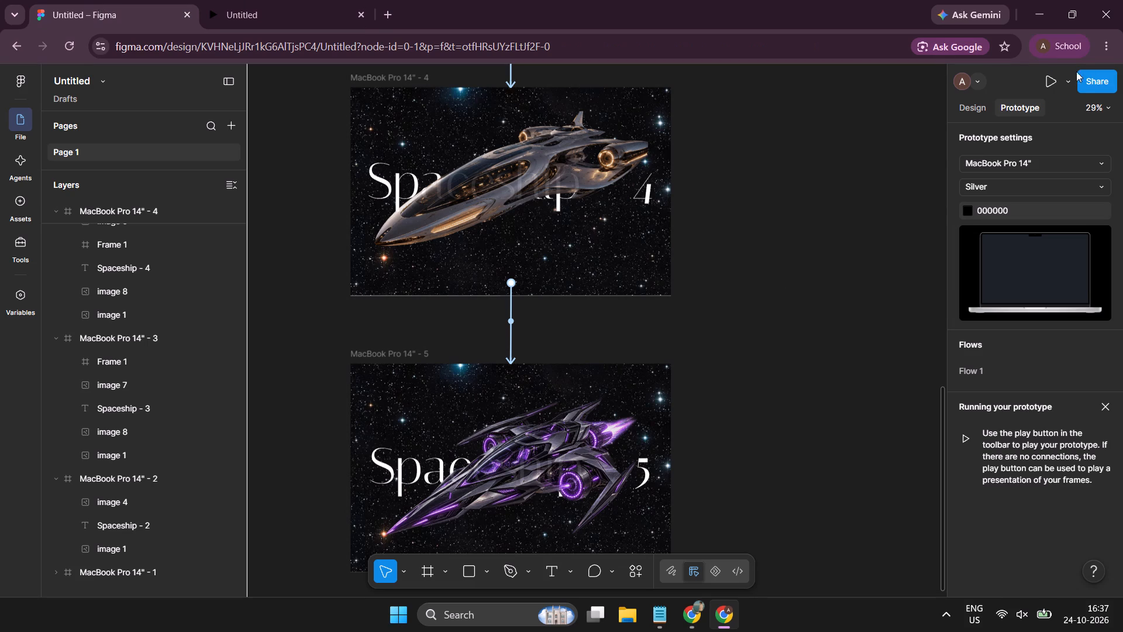
{"action": "left_click", "coordinate": [1048, 75]}
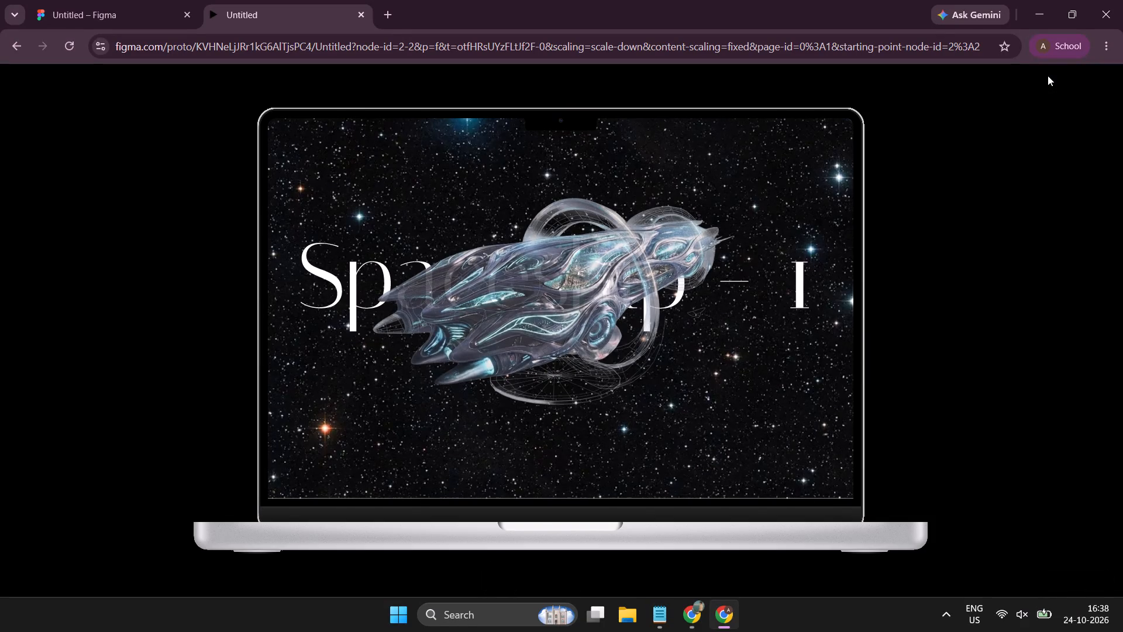
{"action": "key", "text": "Right"}
{"action": "key", "text": "Right"}
{"action": "key", "text": "Right"}
{"action": "key", "text": "Right"}
{"action": "key", "text": "Right"}
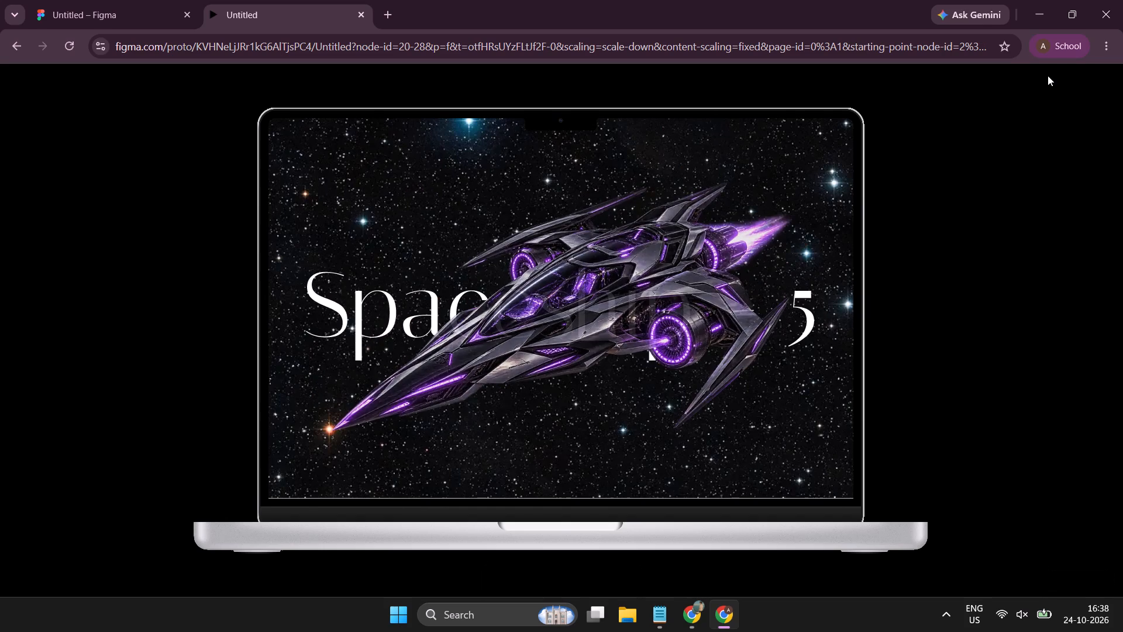
{"action": "key", "text": "Left"}
{"action": "key", "text": "Left"}
{"action": "key", "text": "Left"}
{"action": "key", "text": "Left"}
{"action": "key", "text": "Right"}
{"action": "key", "text": "Right"}
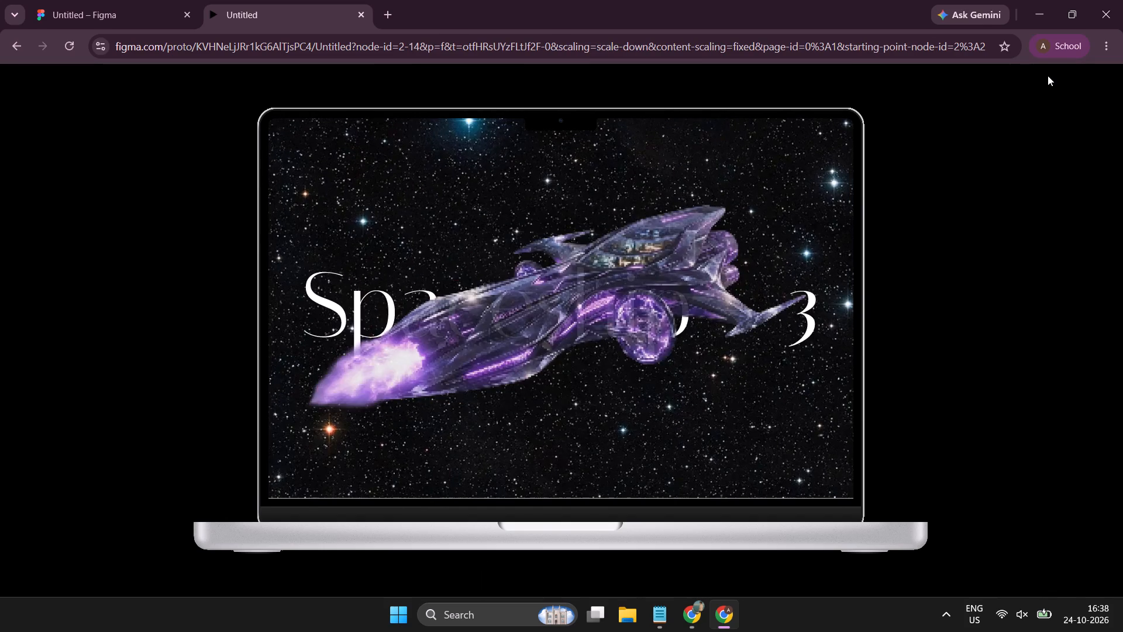
{"action": "key", "text": "Right"}
{"action": "key", "text": "Right"}
{"action": "key", "text": "Right"}
{"action": "key", "text": "Left"}
{"action": "key", "text": "Left"}
{"action": "key", "text": "Left"}
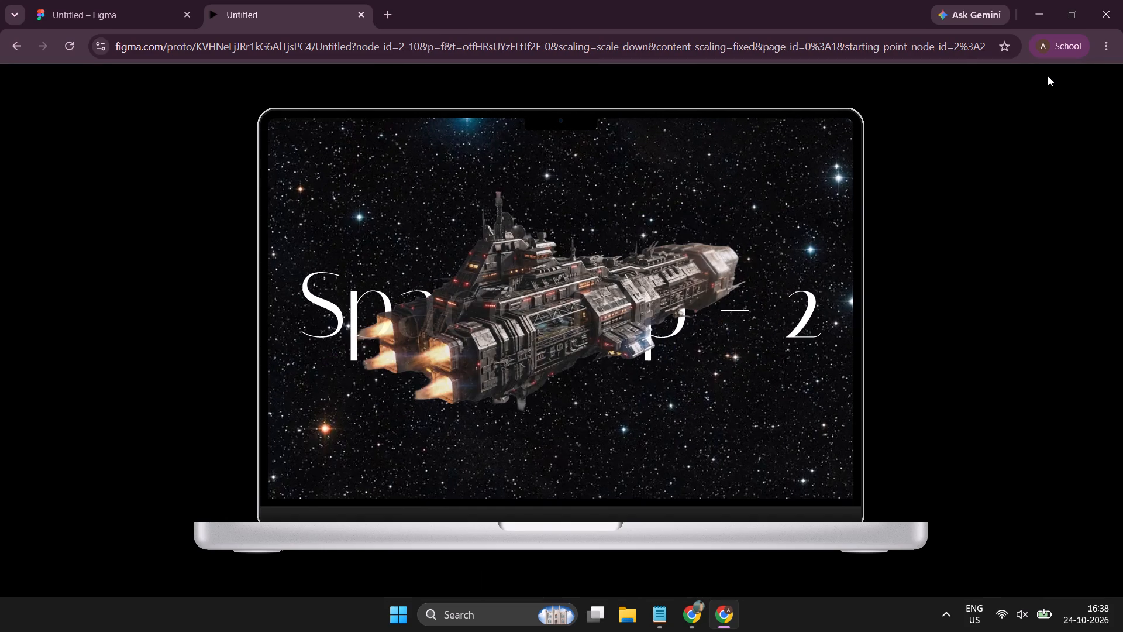
{"action": "key", "text": "Right"}
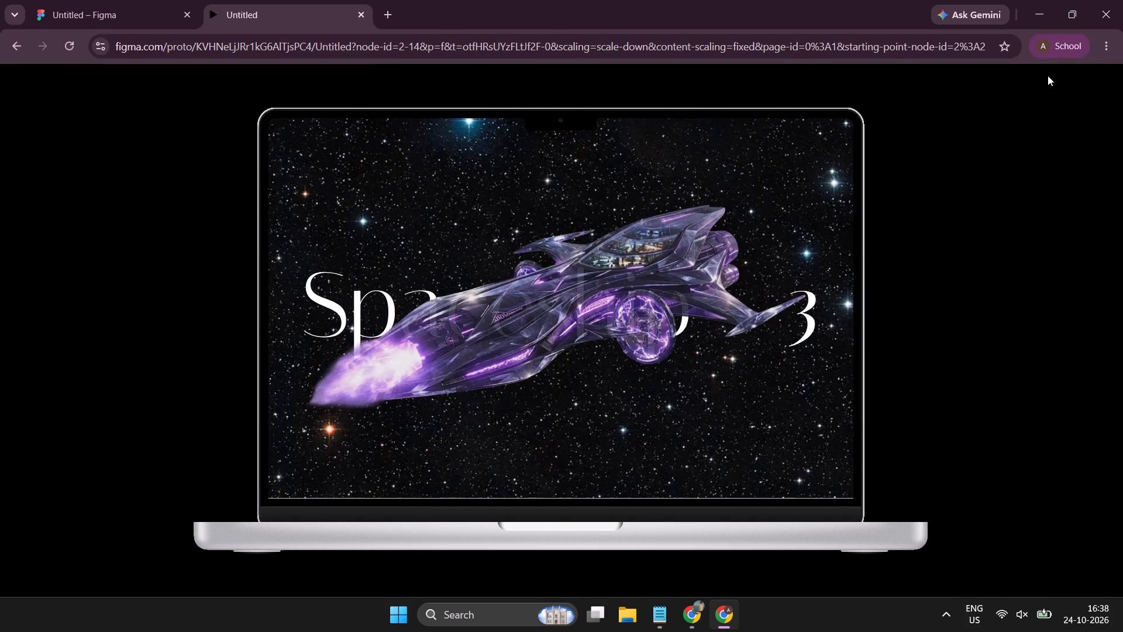
{"action": "key", "text": "Right"}
{"action": "key", "text": "Right"}
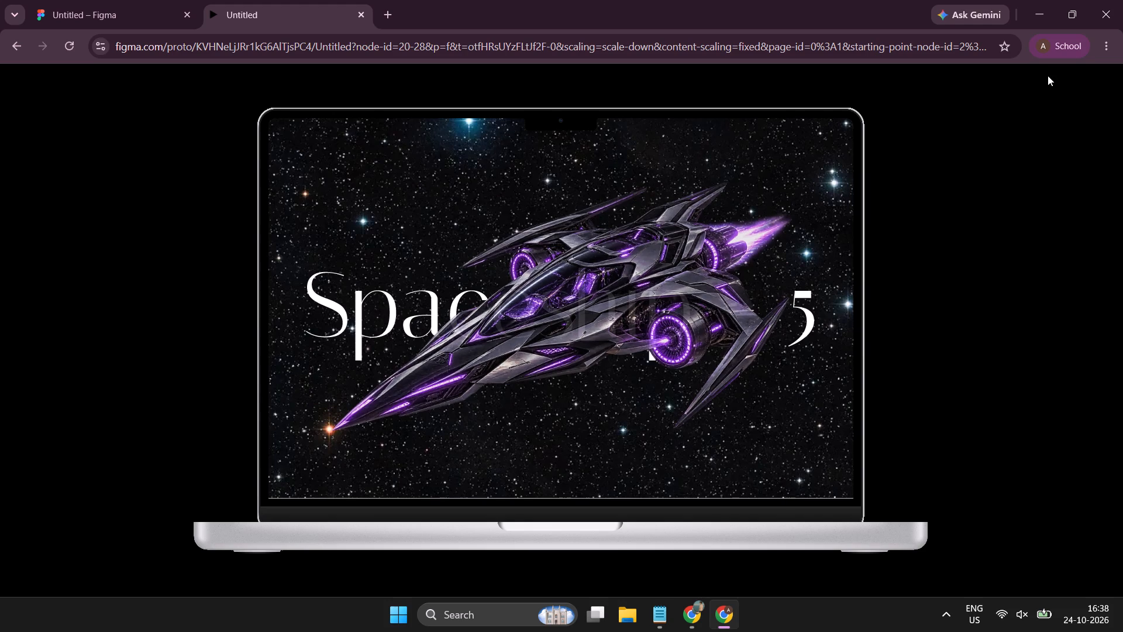
{"action": "key", "text": "Left"}
{"action": "key", "text": "Left"}
{"action": "key", "text": "Left"}
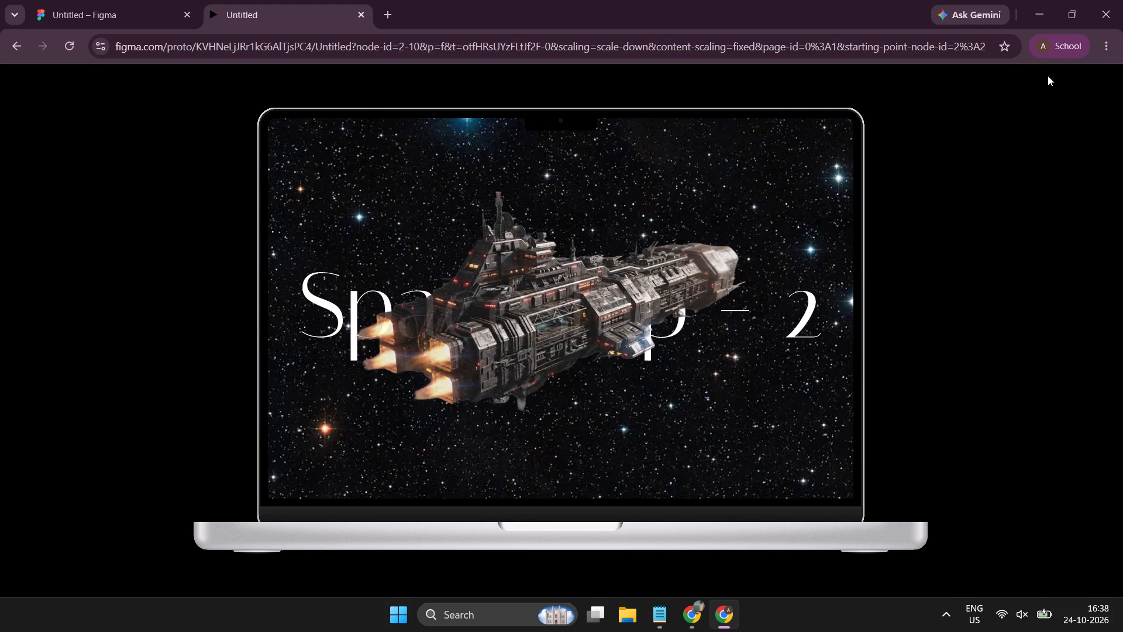
{"action": "key", "text": "Left"}
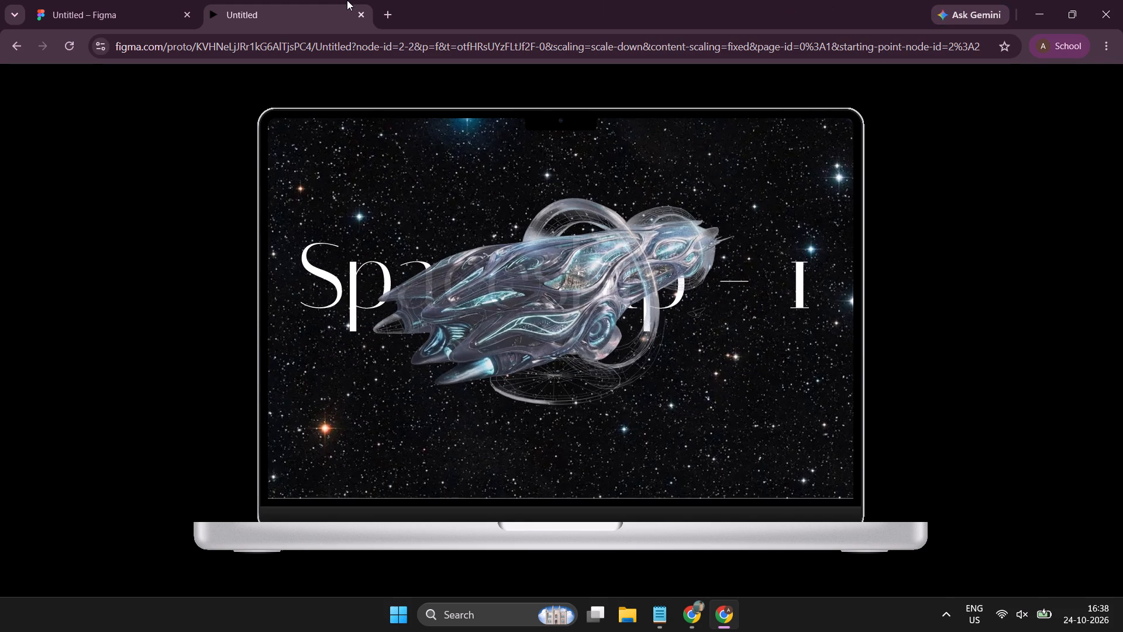
Back in the design file, set the MacBook Pro 14" - 2 to MacBook Pro 14" - 3 connection's animation to Push with direction Up.
{"action": "left_click", "coordinate": [129, 0]}
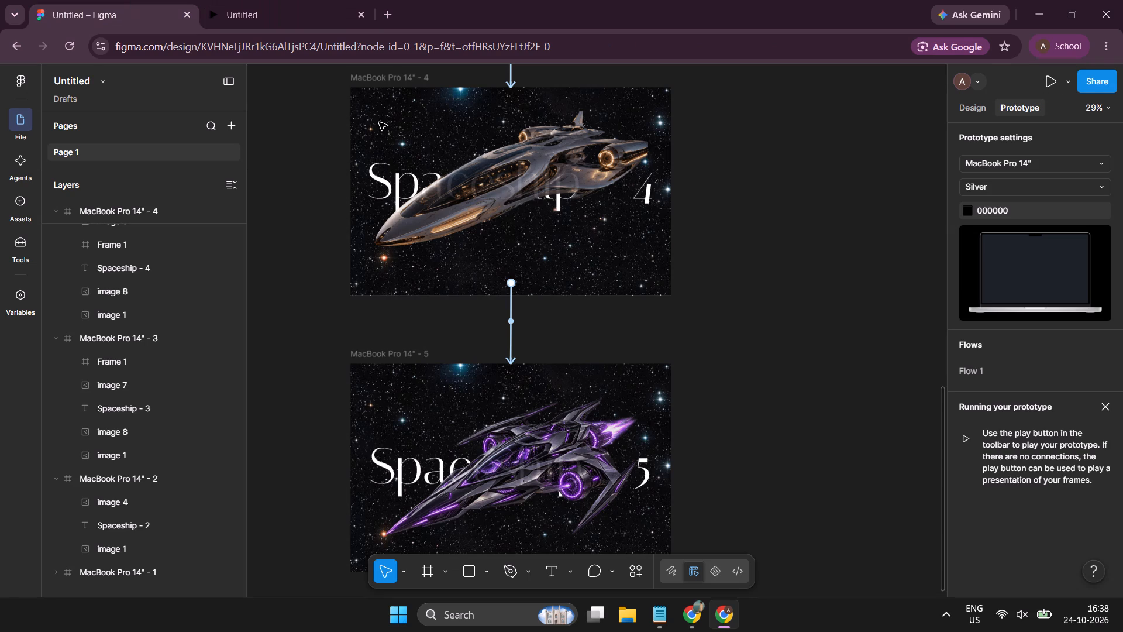
{"action": "left_click", "coordinate": [766, 313]}
{"action": "scroll", "coordinate": [766, 313], "scroll_direction": "up", "scroll_amount": 6}
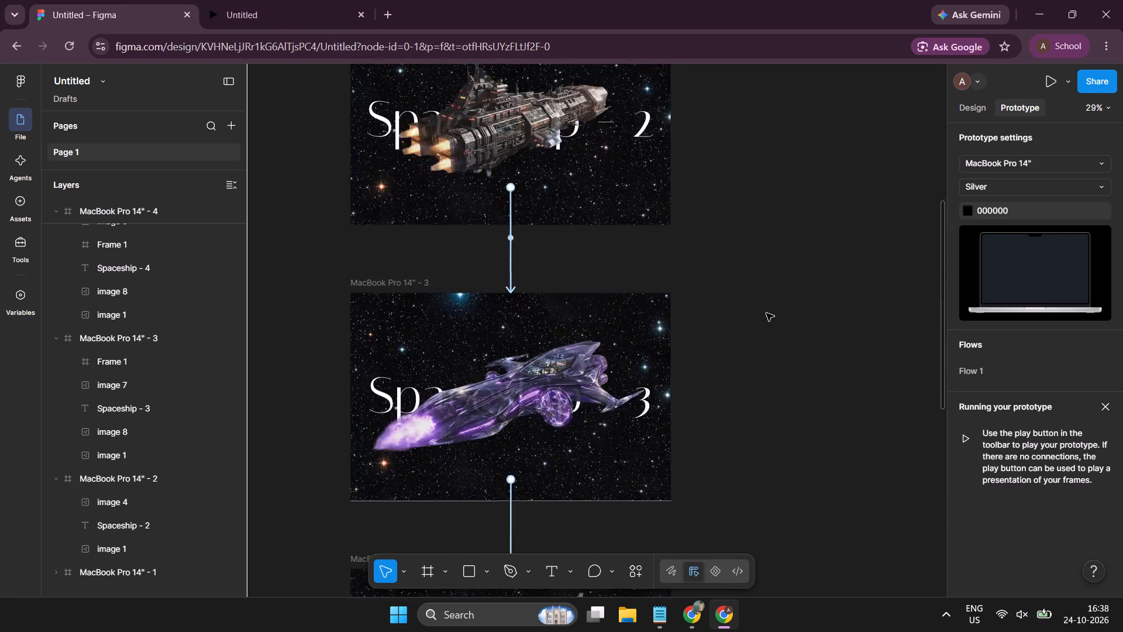
{"action": "scroll", "coordinate": [766, 313], "scroll_direction": "up", "scroll_amount": 2}
{"action": "scroll", "coordinate": [766, 313], "scroll_direction": "down", "scroll_amount": 1}
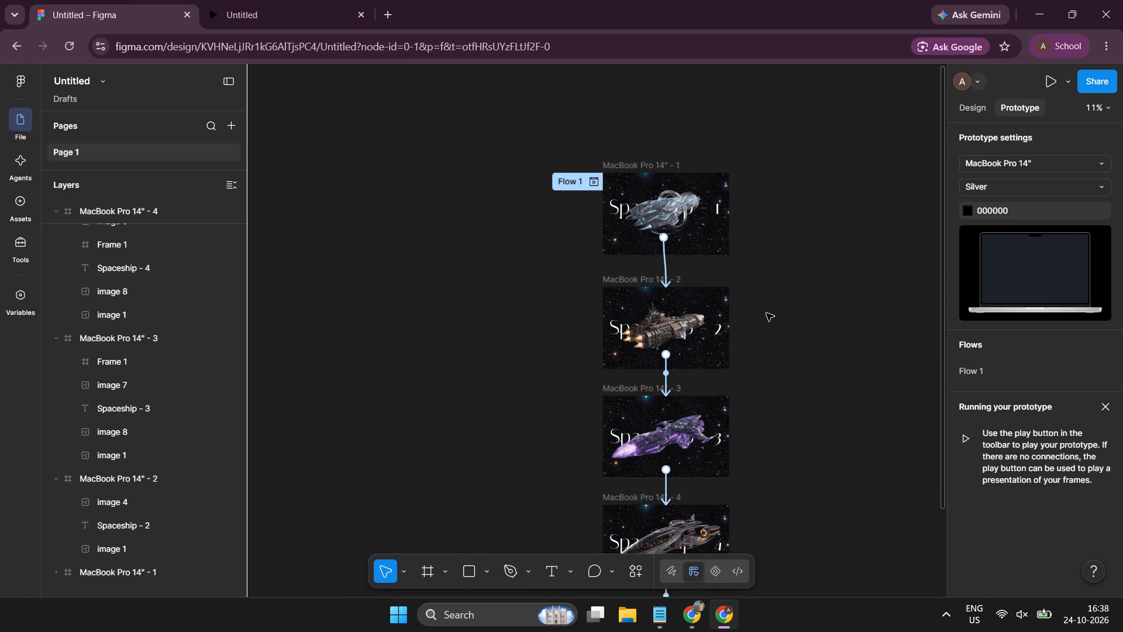
{"action": "scroll", "coordinate": [766, 313], "scroll_direction": "down", "scroll_amount": 1}
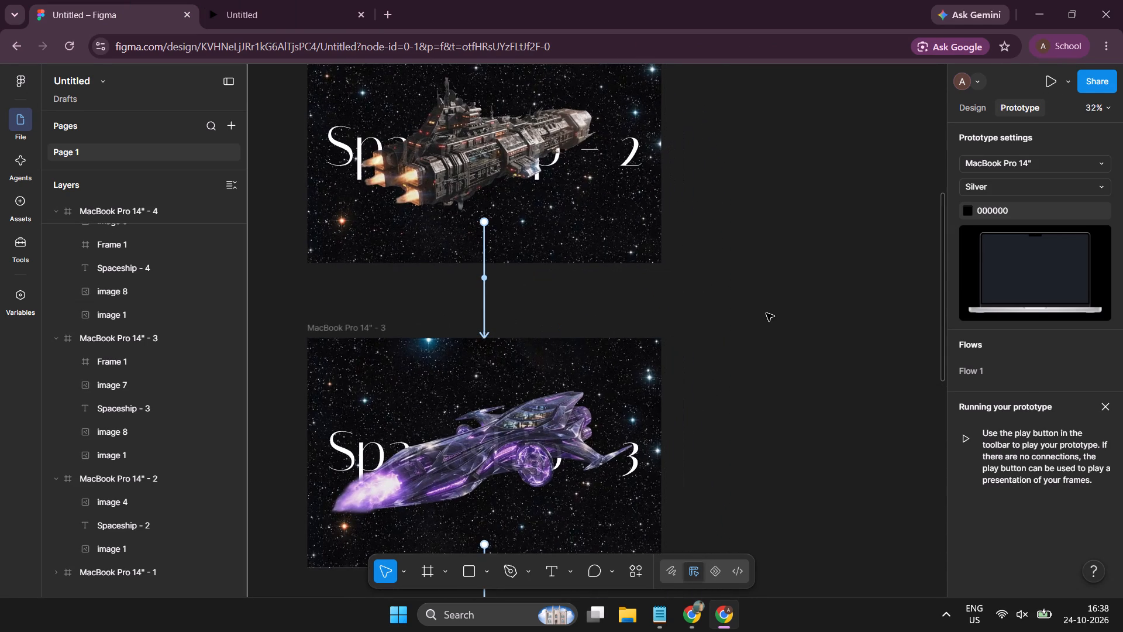
{"action": "left_click", "coordinate": [482, 298]}
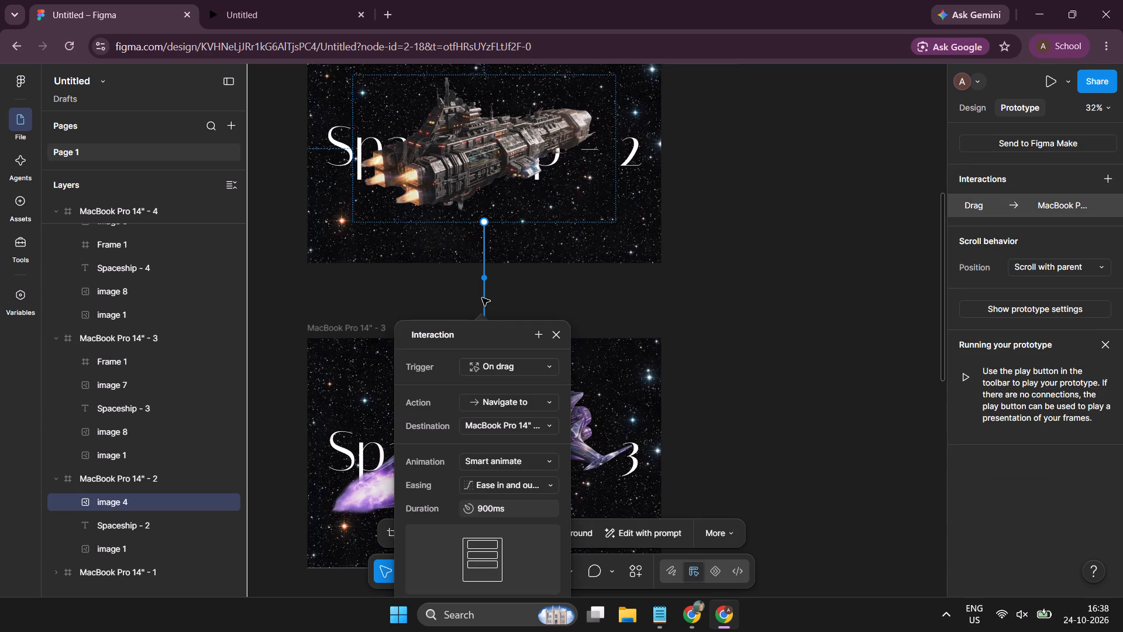
{"action": "left_click", "coordinate": [515, 460]}
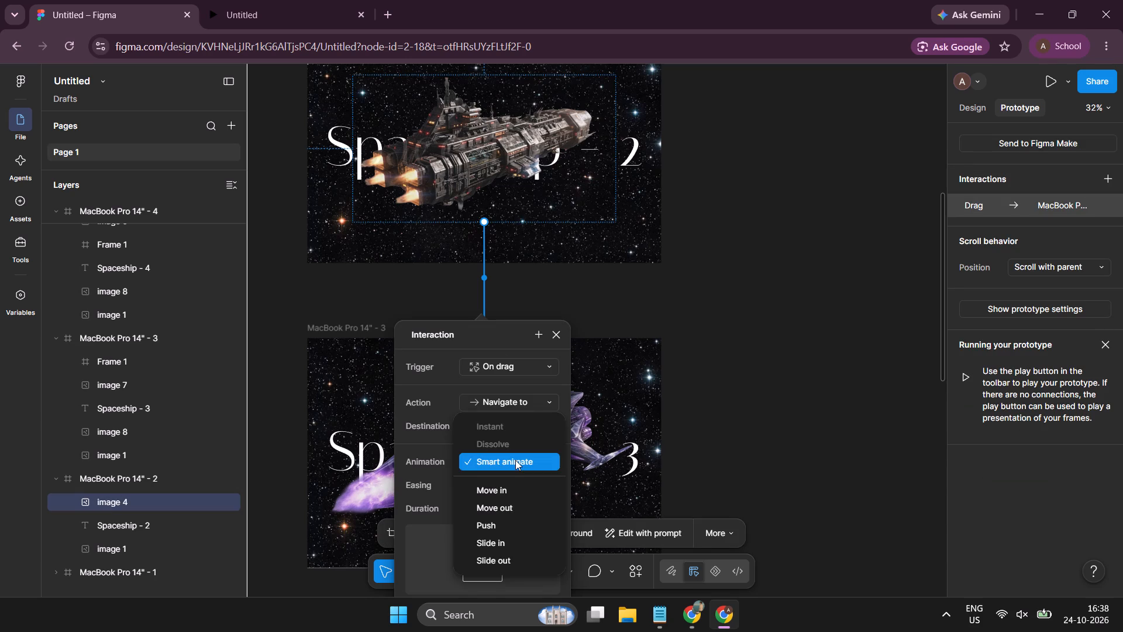
{"action": "left_click", "coordinate": [497, 521]}
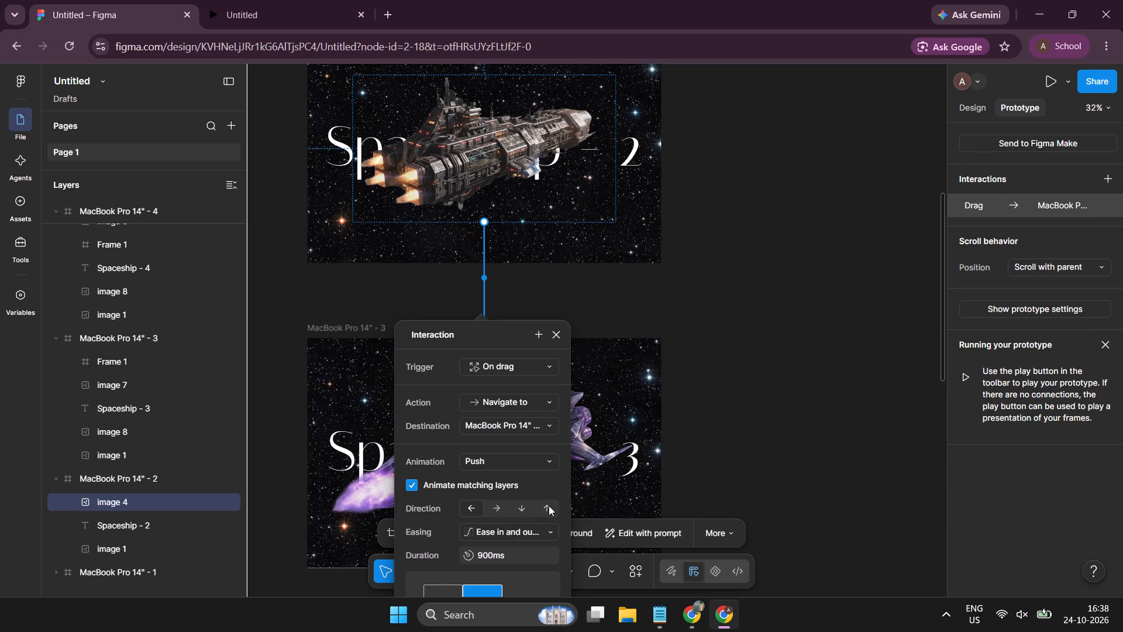
{"action": "left_click", "coordinate": [547, 506]}
{"action": "left_click", "coordinate": [807, 294]}
Set the animation of the connection from MacBook Pro 14" - 3 to MacBook Pro 14" - 4 to Push with direction Up.
{"action": "scroll", "coordinate": [807, 294], "scroll_direction": "down", "scroll_amount": 4}
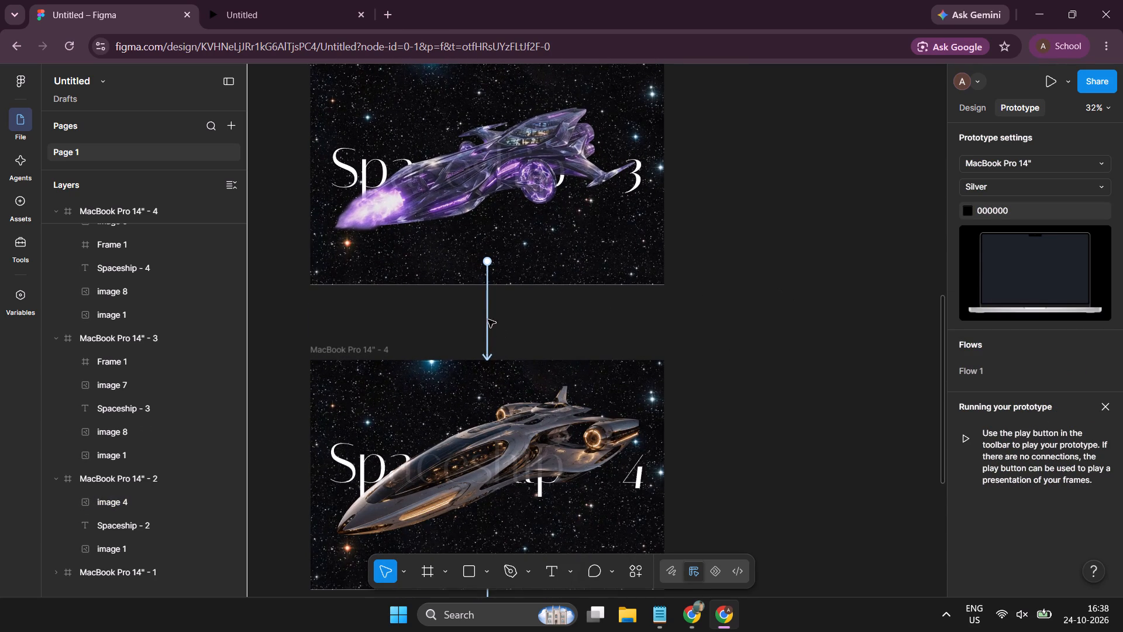
{"action": "left_click", "coordinate": [483, 325]}
{"action": "left_click", "coordinate": [485, 326]}
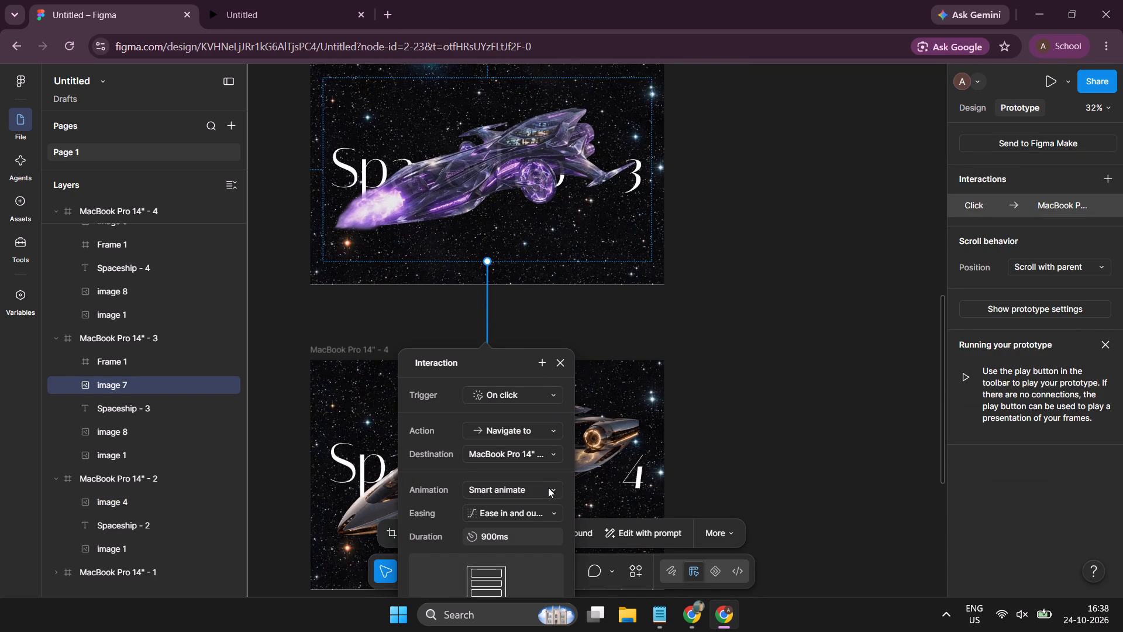
{"action": "left_click", "coordinate": [548, 487]}
{"action": "left_click", "coordinate": [523, 554]}
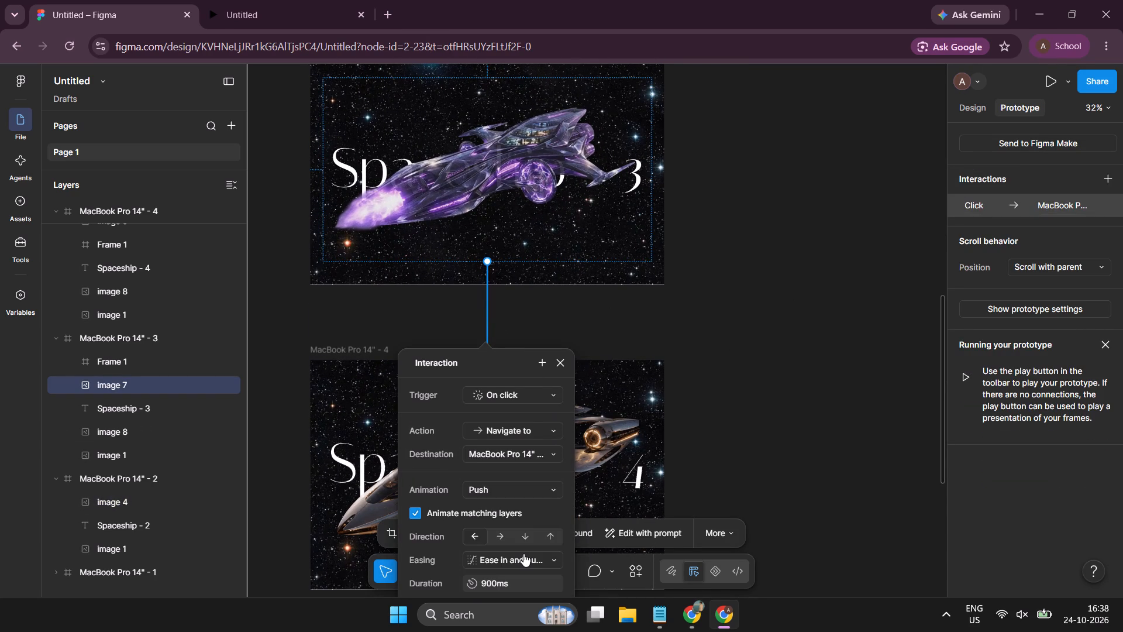
{"action": "left_click", "coordinate": [552, 537]}
{"action": "left_click", "coordinate": [712, 451]}
Set the animation of the connection from MacBook Pro 14" - 4 to MacBook Pro 14" - 5 to Push with direction Up.
{"action": "scroll", "coordinate": [712, 451], "scroll_direction": "down", "scroll_amount": 6}
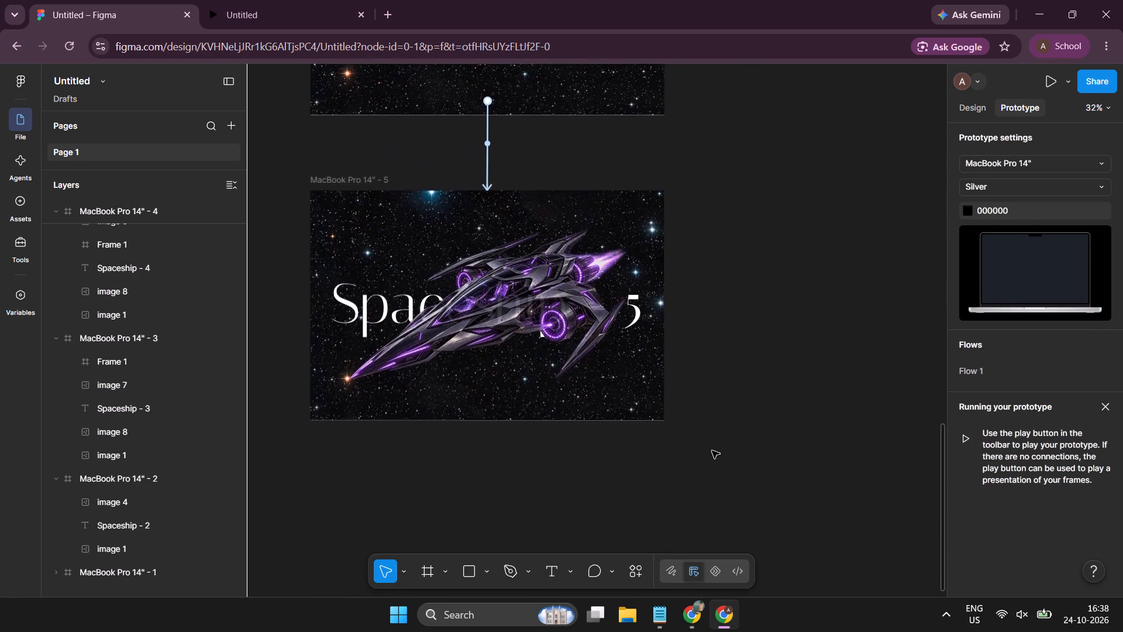
{"action": "scroll", "coordinate": [712, 451], "scroll_direction": "up", "scroll_amount": 2}
{"action": "left_click", "coordinate": [490, 287]}
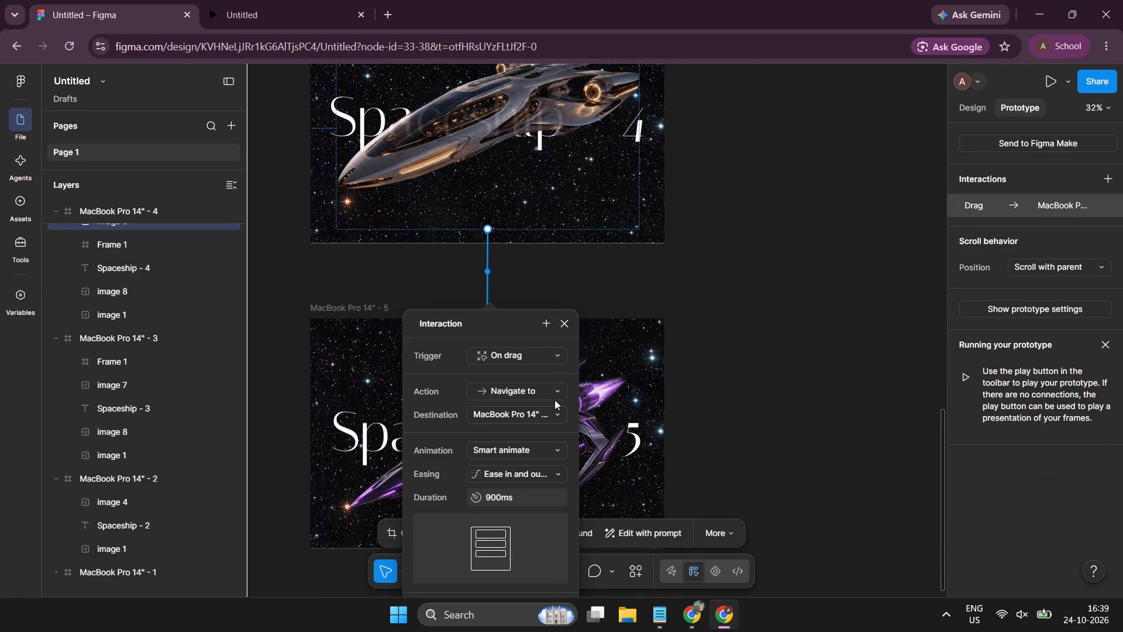
{"action": "left_click", "coordinate": [559, 451]}
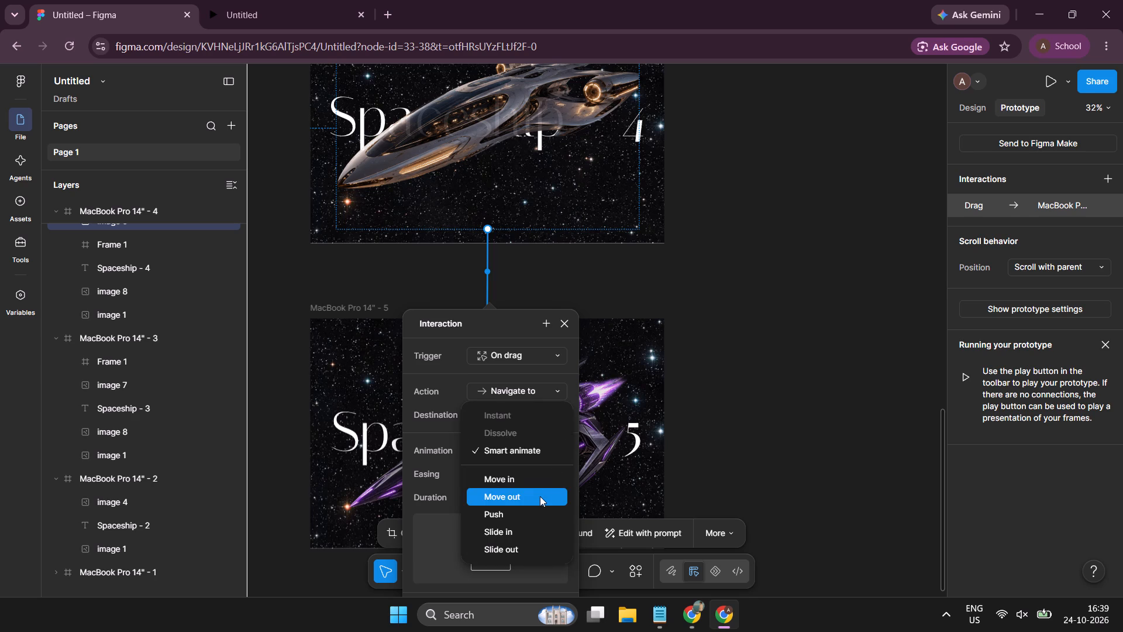
{"action": "left_click", "coordinate": [533, 513]}
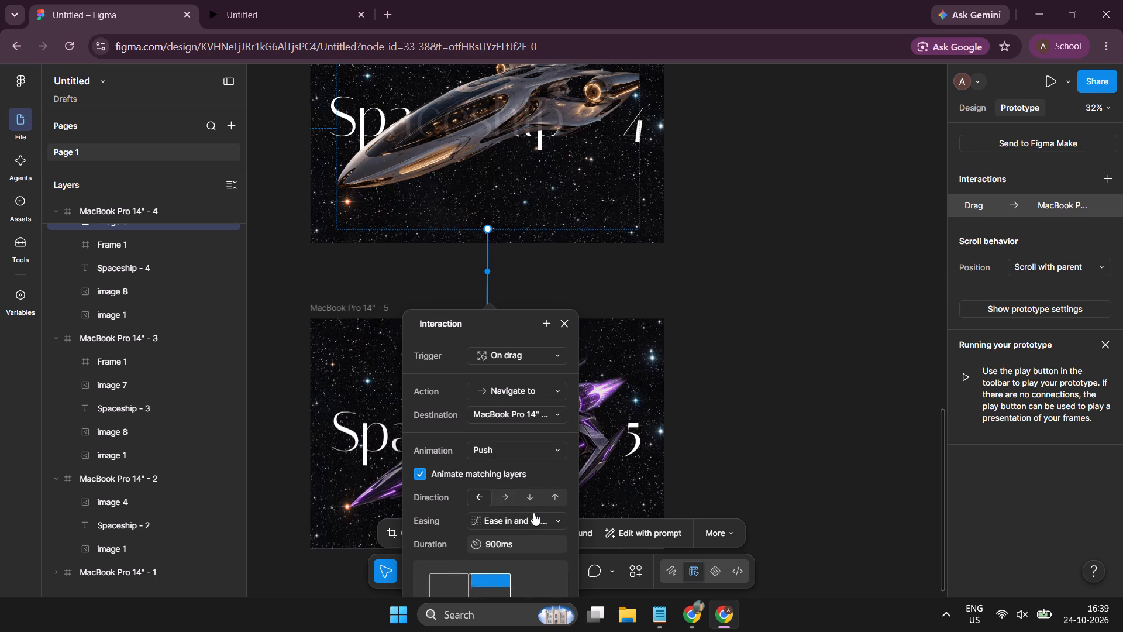
{"action": "left_click", "coordinate": [554, 497]}
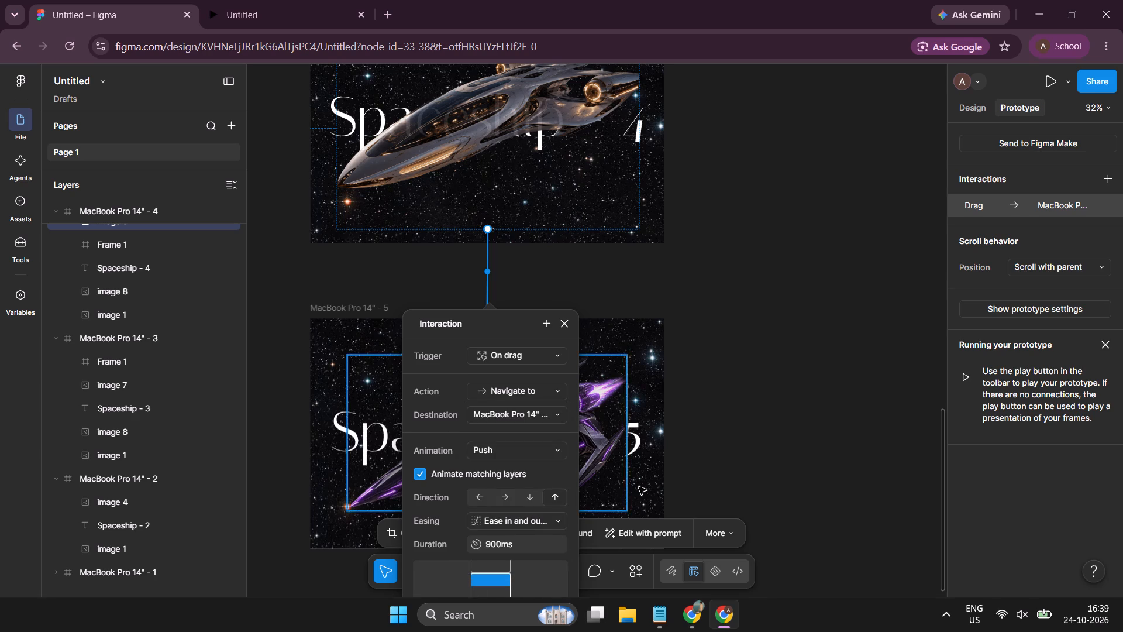
{"action": "left_click", "coordinate": [719, 445]}
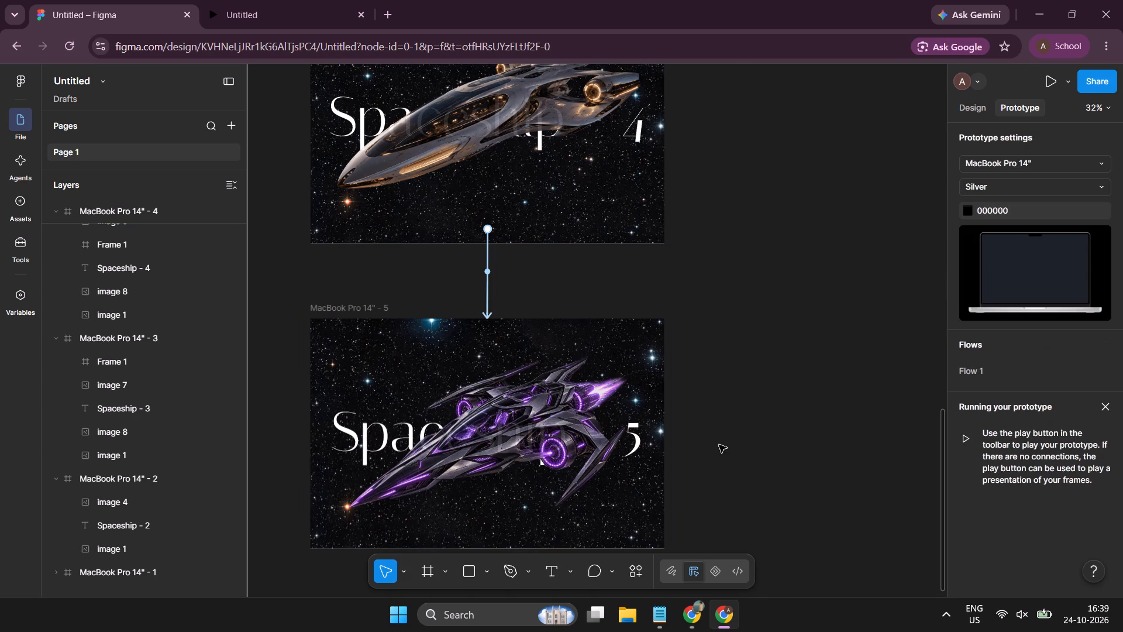
Set the animation of the connection from MacBook Pro 14" - 1 to MacBook Pro 14" - 2 to Push.
{"action": "scroll", "coordinate": [719, 445], "scroll_direction": "up", "scroll_amount": 9}
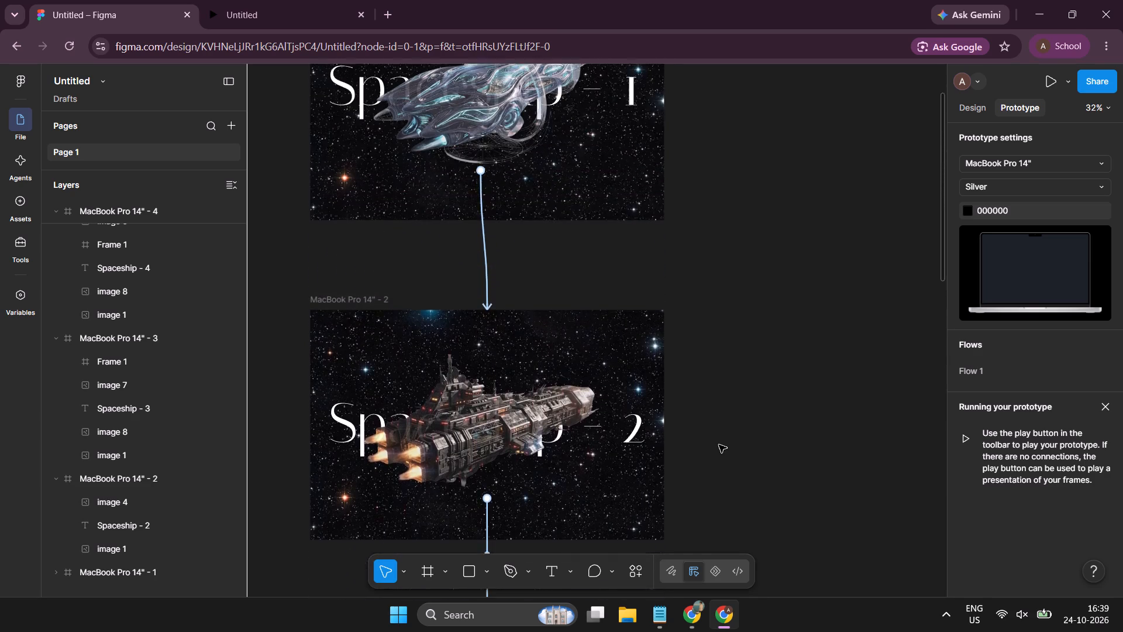
{"action": "scroll", "coordinate": [719, 445], "scroll_direction": "up", "scroll_amount": 1}
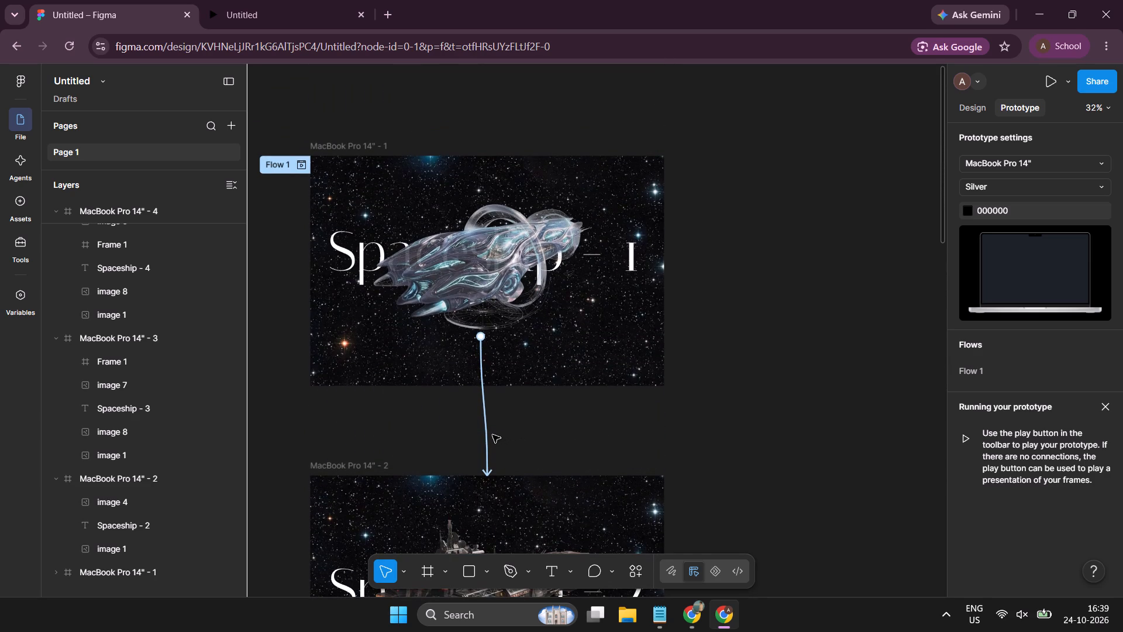
{"action": "left_click", "coordinate": [485, 433]}
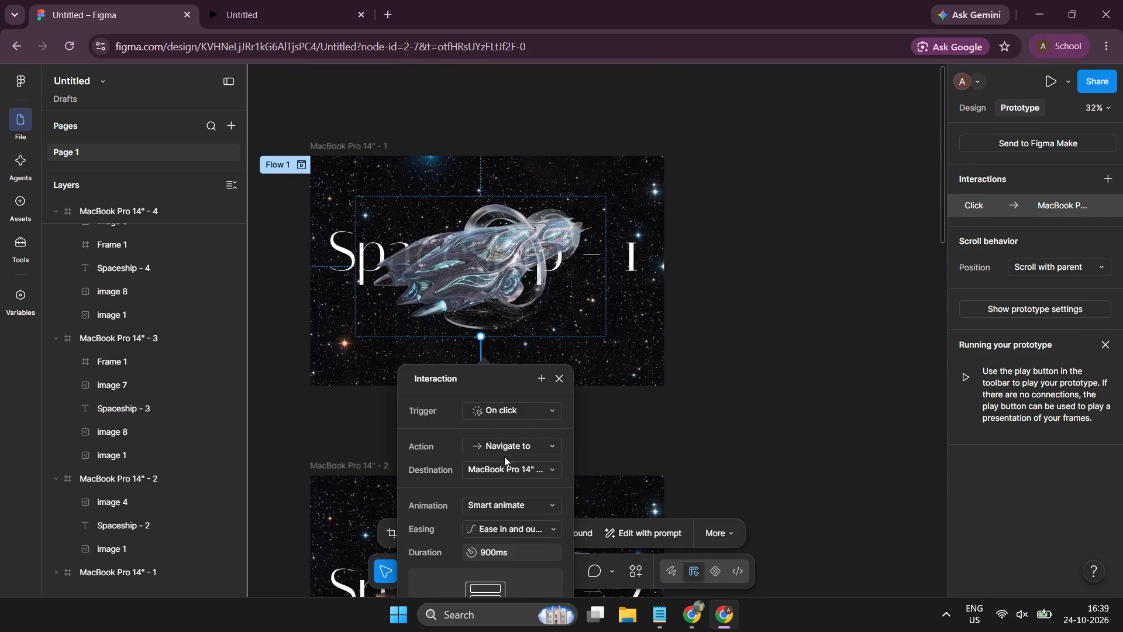
{"action": "left_click", "coordinate": [548, 507]}
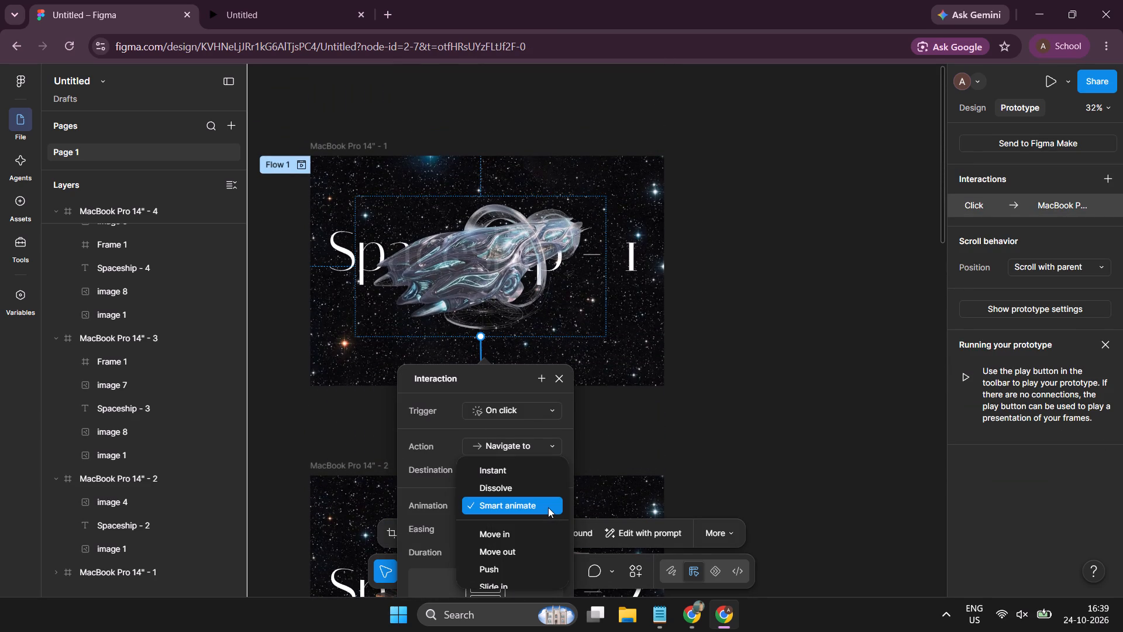
{"action": "scroll", "coordinate": [518, 542], "scroll_direction": "down", "scroll_amount": 1}
{"action": "left_click", "coordinate": [498, 540]}
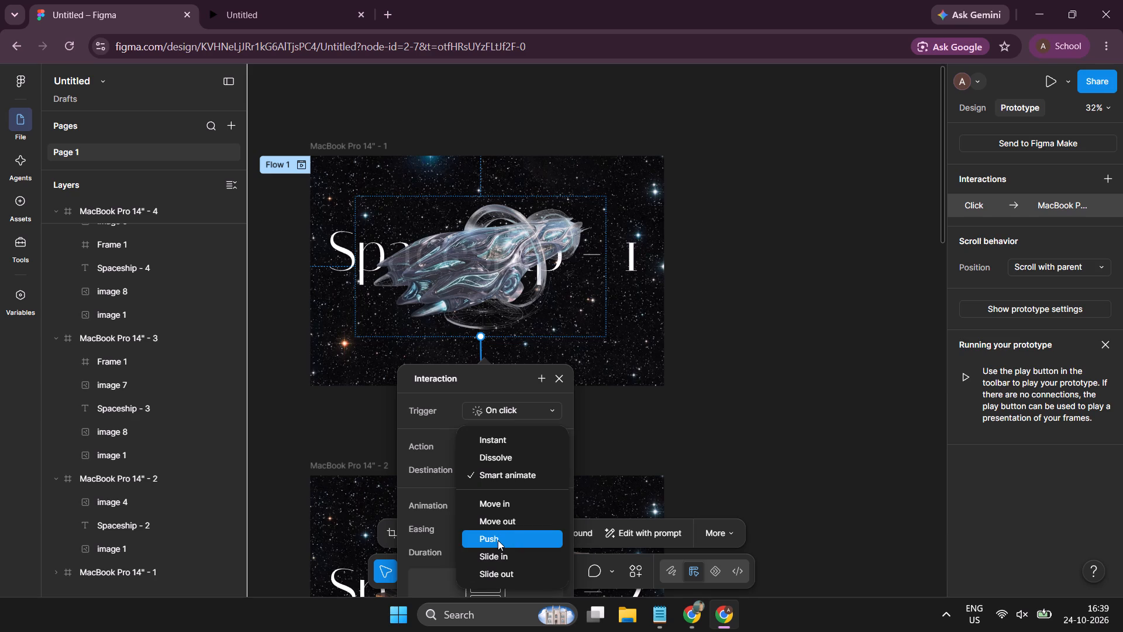
{"action": "left_click", "coordinate": [745, 418]}
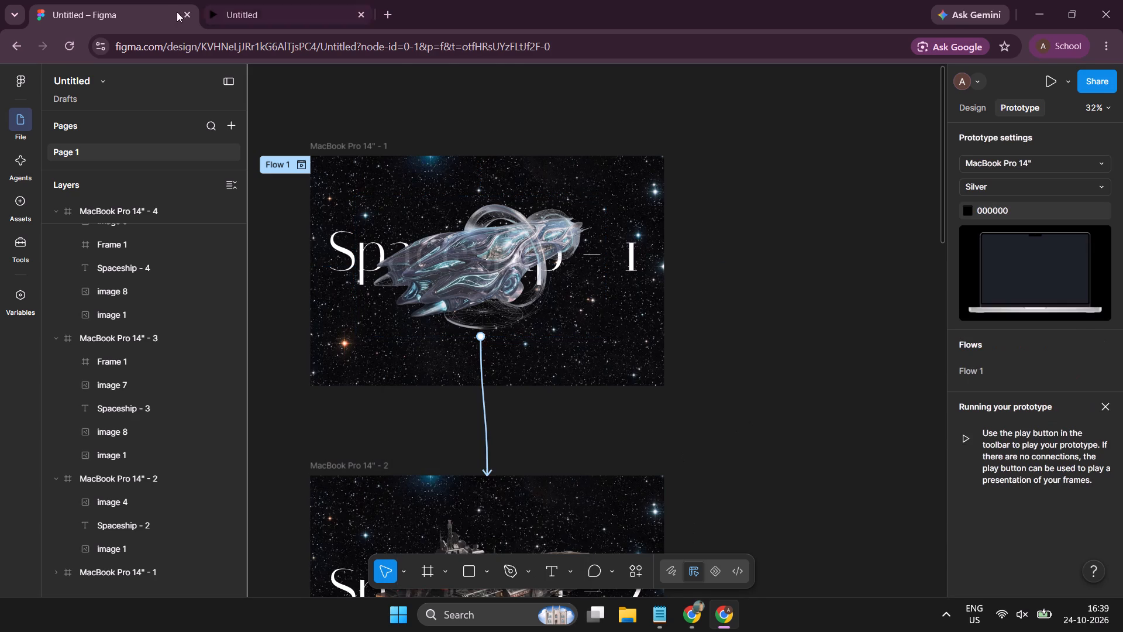
Switch to the open prototype presentation and go three slides forward and back to examine the transitions.
{"action": "left_click", "coordinate": [229, 0]}
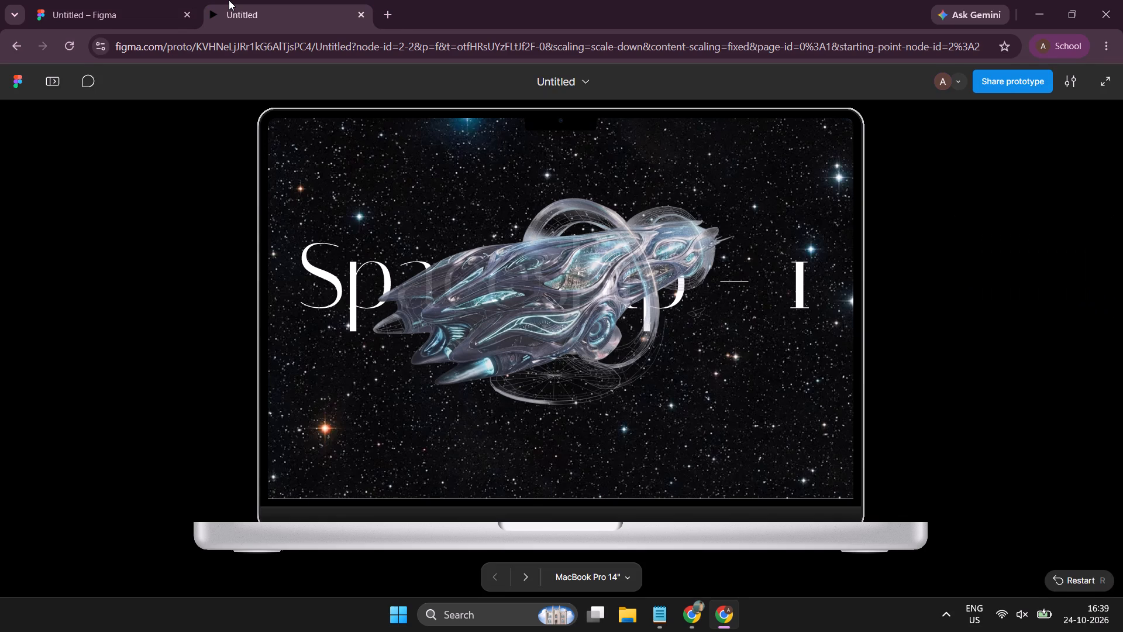
{"action": "key", "text": "Right"}
{"action": "key", "text": "Right"}
{"action": "key", "text": "Right"}
{"action": "key", "text": "Left"}
{"action": "key", "text": "Left"}
{"action": "key", "text": "Left"}
Relaunch the presentation from the design file and go through slides 1 to 5 and back to examine the transitions.
{"action": "left_click", "coordinate": [121, 0]}
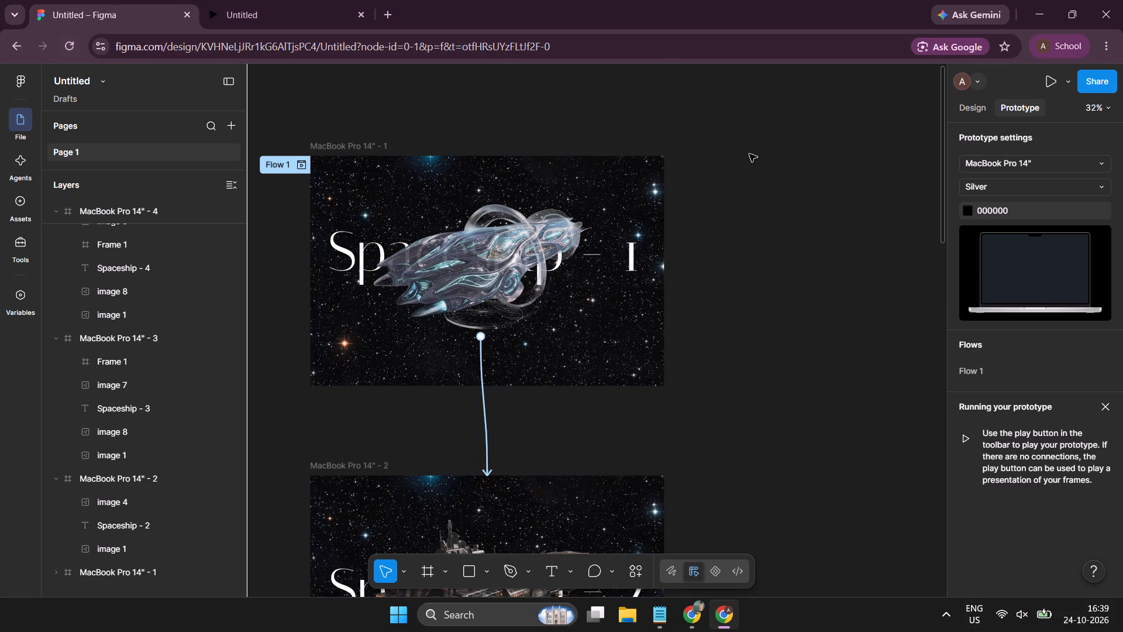
{"action": "left_click", "coordinate": [1047, 84]}
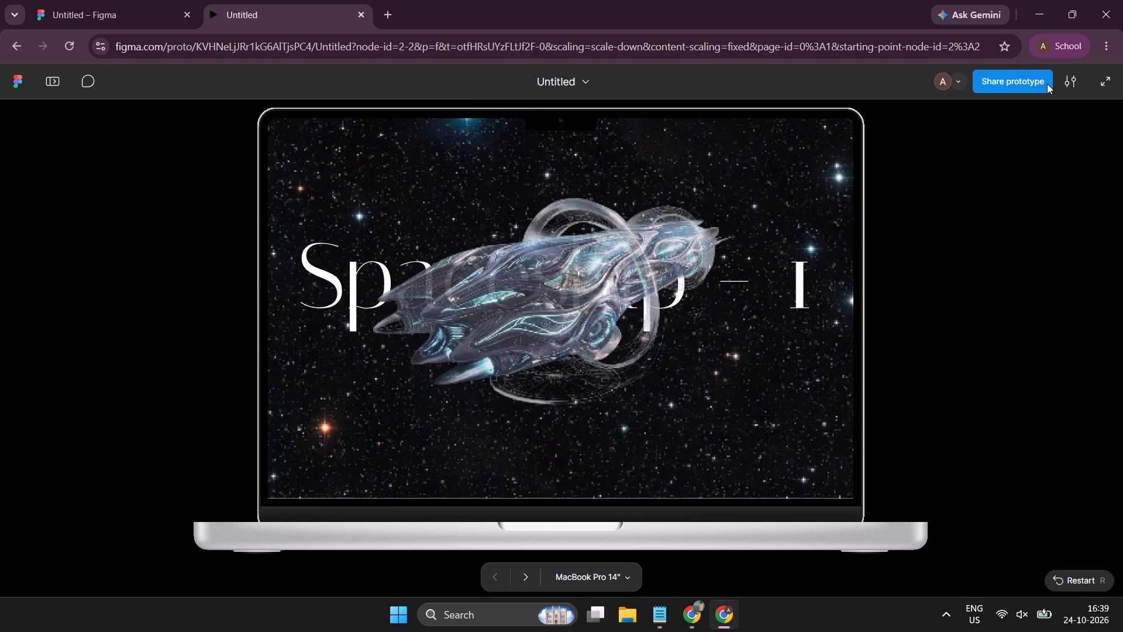
{"action": "key", "text": "Right"}
{"action": "key", "text": "Right"}
{"action": "key", "text": "Right"}
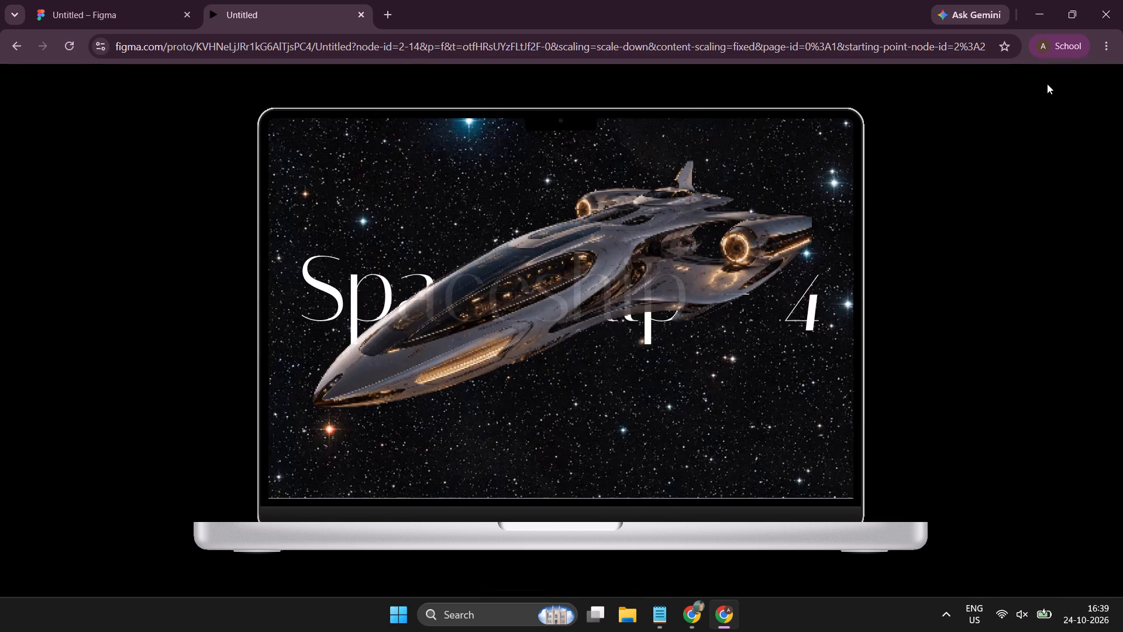
{"action": "key", "text": "Right"}
{"action": "key", "text": "Right"}
{"action": "key", "text": "Right"}
{"action": "key", "text": "Left"}
{"action": "key", "text": "Left"}
{"action": "key", "text": "Left"}
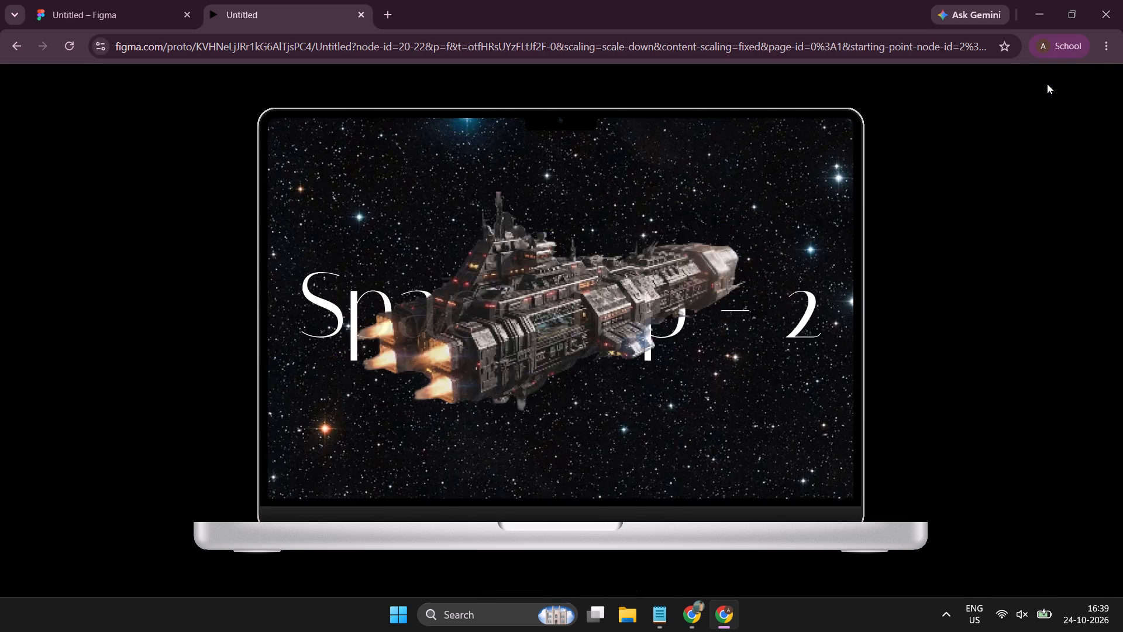
{"action": "key", "text": "Left"}
Scroll slide 1 in all directions and reveal its hotspot, and step to slide 2 and back to examine the prototype's behaviour.
{"action": "scroll", "coordinate": [690, 348], "scroll_direction": "down", "scroll_amount": 4}
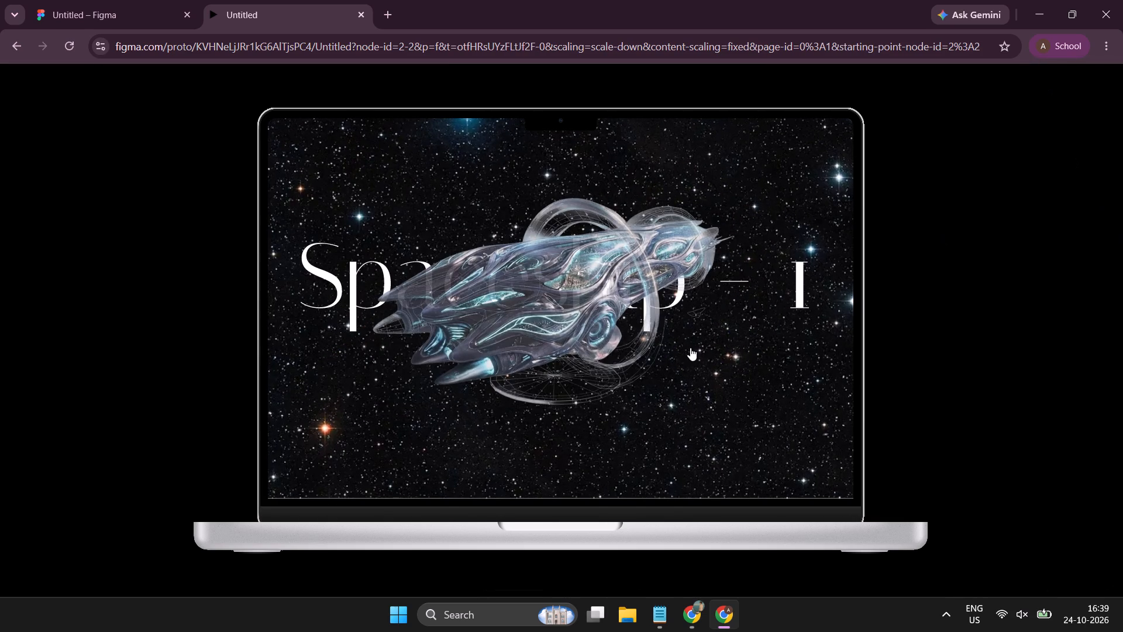
{"action": "scroll", "coordinate": [690, 348], "scroll_direction": "down", "scroll_amount": 1}
{"action": "scroll", "coordinate": [690, 348], "scroll_direction": "left", "scroll_amount": 9}
{"action": "scroll", "coordinate": [690, 348], "scroll_direction": "right", "scroll_amount": 6}
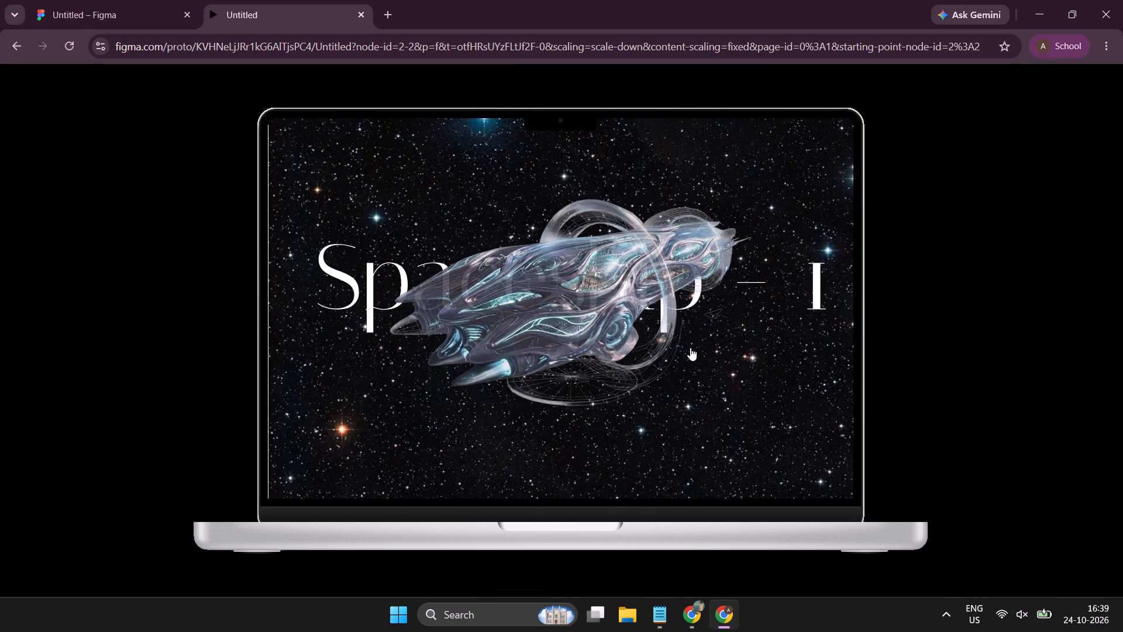
{"action": "scroll", "coordinate": [690, 348], "scroll_direction": "up", "scroll_amount": 1}
{"action": "scroll", "coordinate": [690, 348], "scroll_direction": "down", "scroll_amount": 10}
{"action": "scroll", "coordinate": [690, 348], "scroll_direction": "up", "scroll_amount": 8}
{"action": "scroll", "coordinate": [690, 348], "scroll_direction": "down", "scroll_amount": 11}
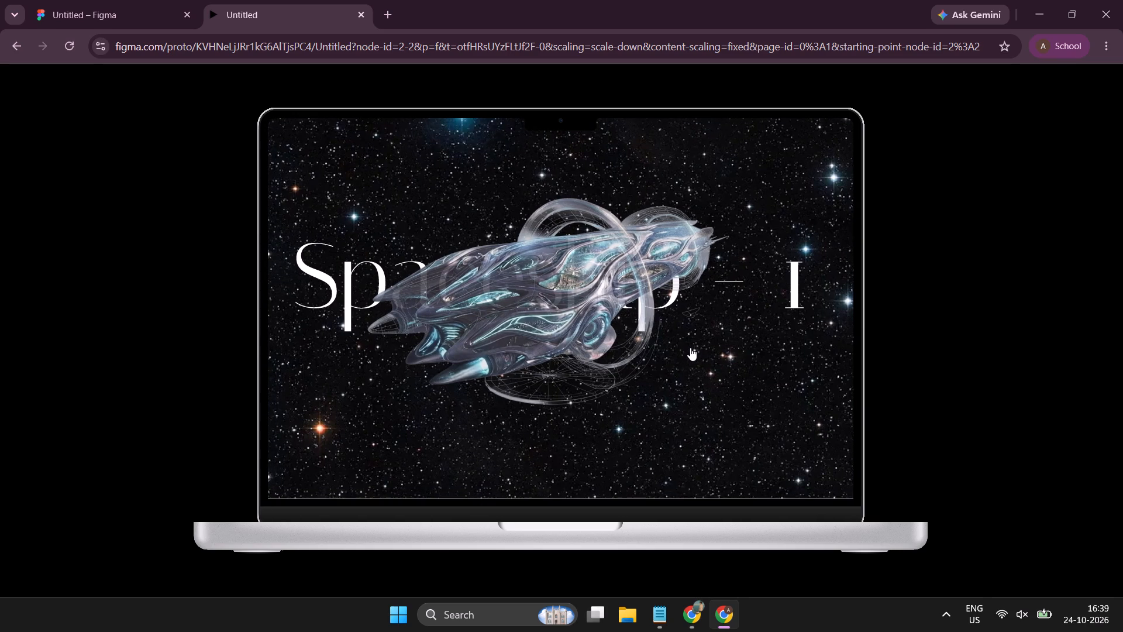
{"action": "scroll", "coordinate": [690, 348], "scroll_direction": "up", "scroll_amount": 12}
{"action": "scroll", "coordinate": [690, 348], "scroll_direction": "down", "scroll_amount": 10}
{"action": "scroll", "coordinate": [690, 348], "scroll_direction": "up", "scroll_amount": 10}
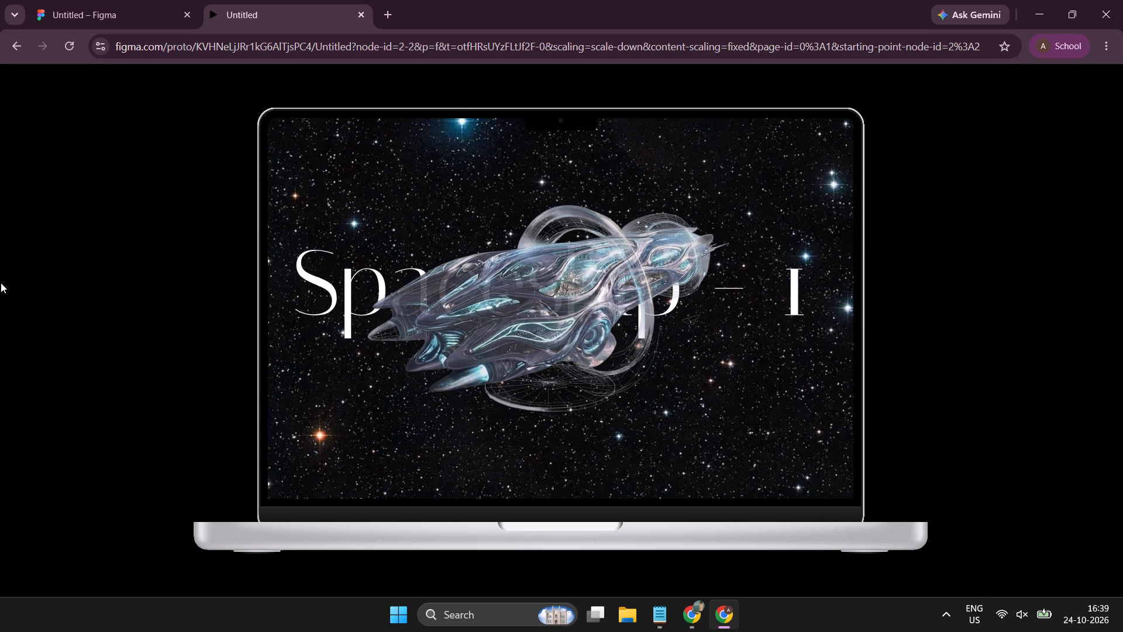
{"action": "left_click", "coordinate": [65, 275]}
{"action": "left_click", "coordinate": [113, 231]}
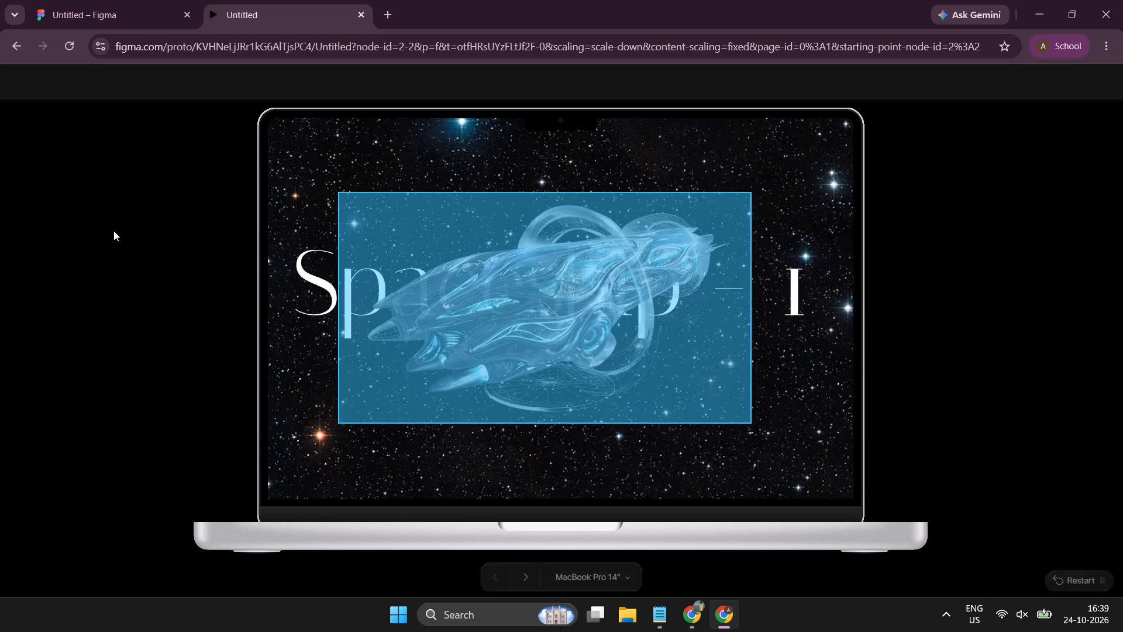
{"action": "left_click", "coordinate": [113, 231]}
{"action": "key", "text": "Right"}
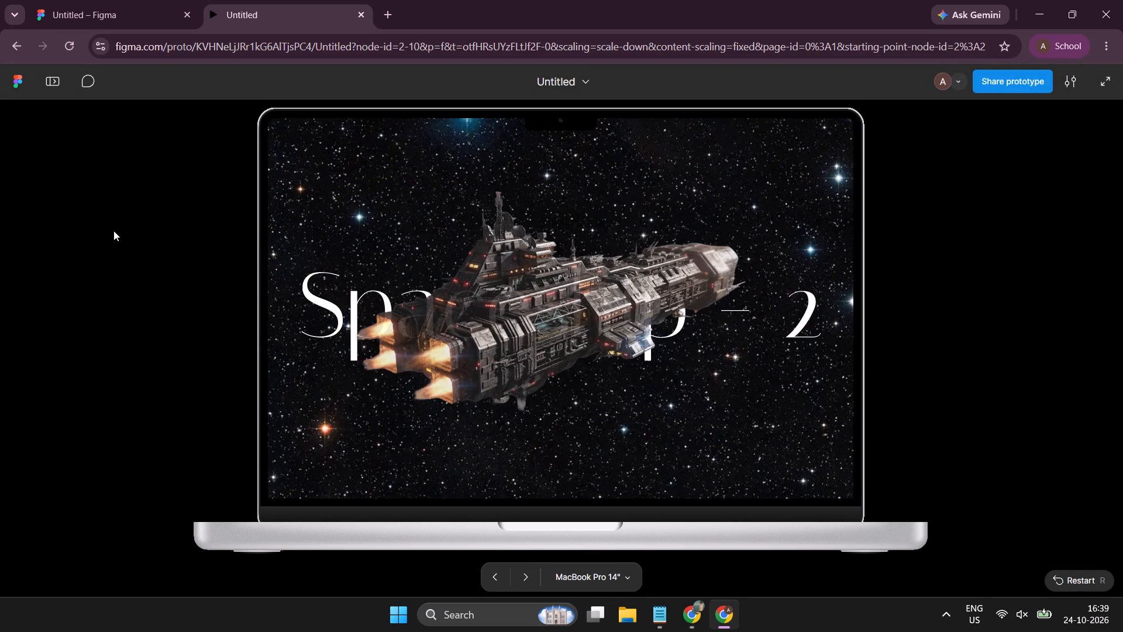
{"action": "key", "text": "Left"}
{"action": "key", "text": "Left"}
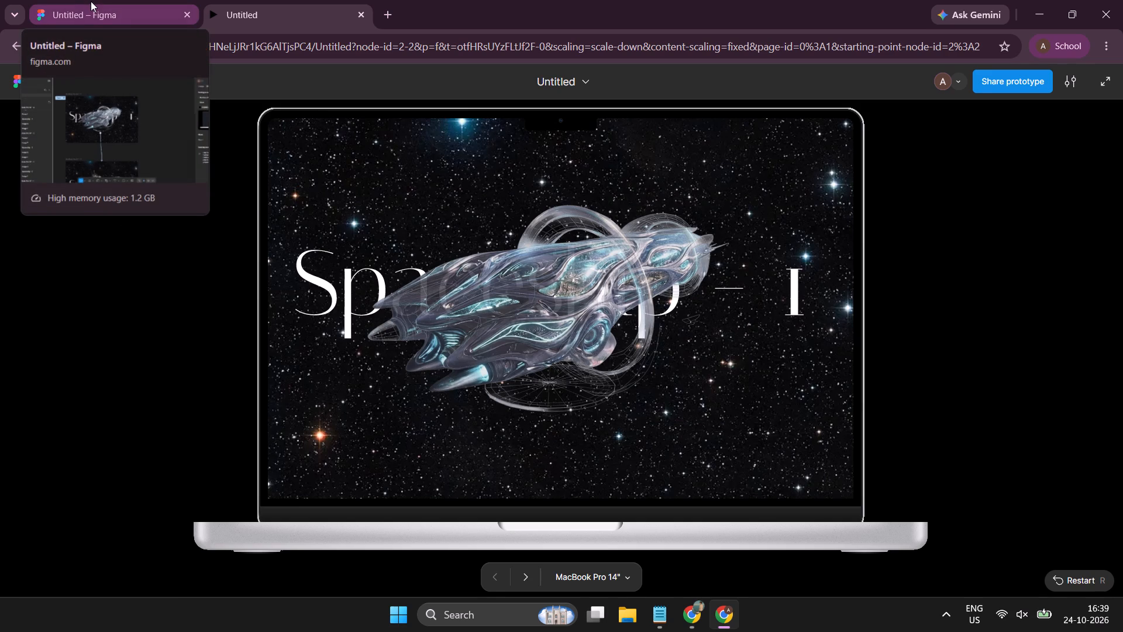
Return to the design file and look over the chain of linked spaceship frames.
{"action": "left_click", "coordinate": [91, 1]}
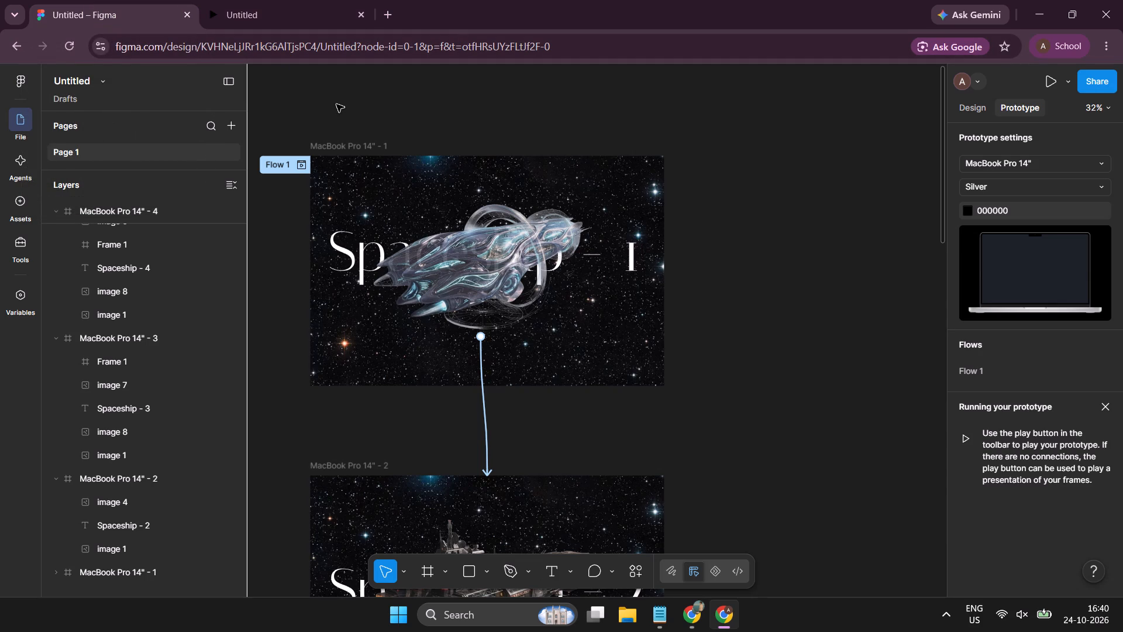
{"action": "left_click", "coordinate": [359, 99]}
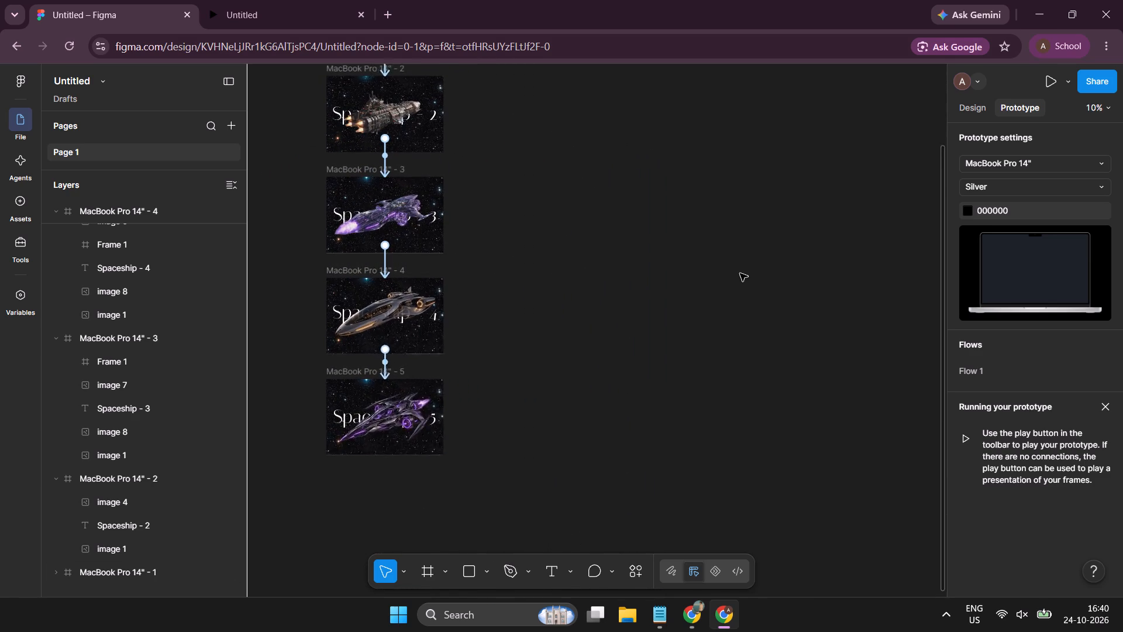
{"action": "scroll", "coordinate": [740, 273], "scroll_direction": "right", "scroll_amount": 1}
{"action": "scroll", "coordinate": [740, 273], "scroll_direction": "up", "scroll_amount": 1}
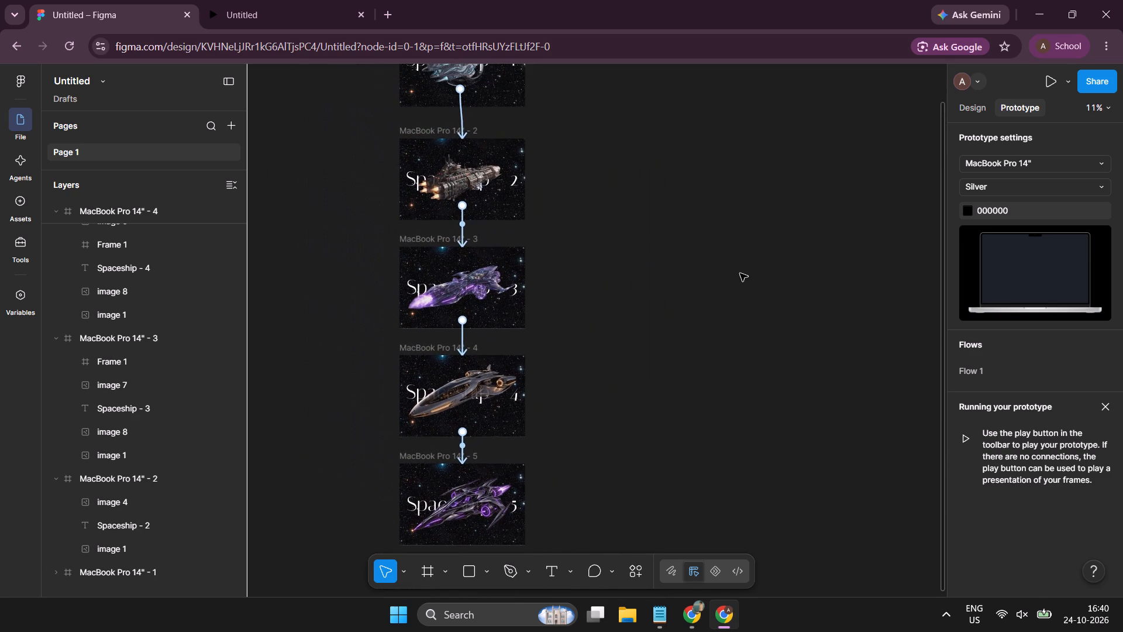
{"action": "scroll", "coordinate": [740, 273], "scroll_direction": "up", "scroll_amount": 1}
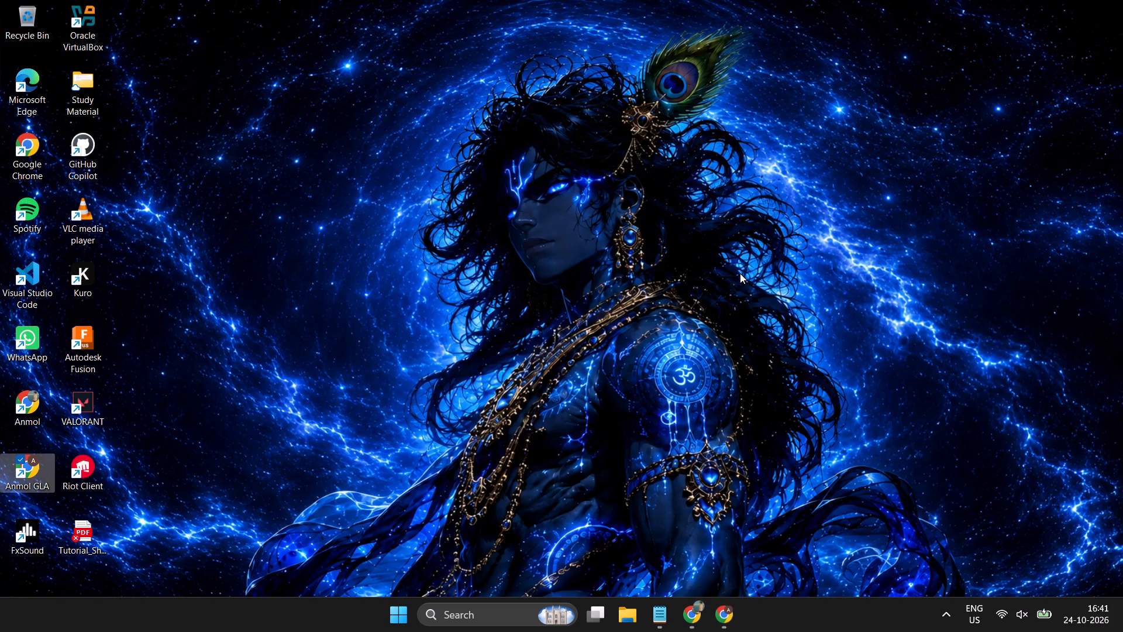
Launch Kuro from the desktop.
{"action": "double_click", "coordinate": [86, 267]}
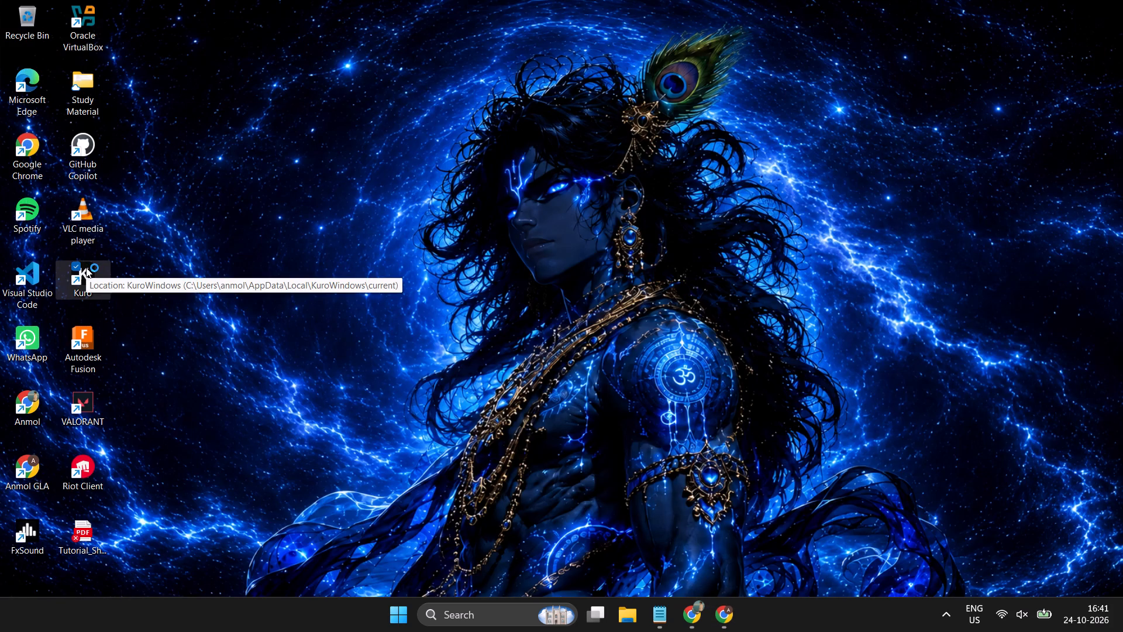